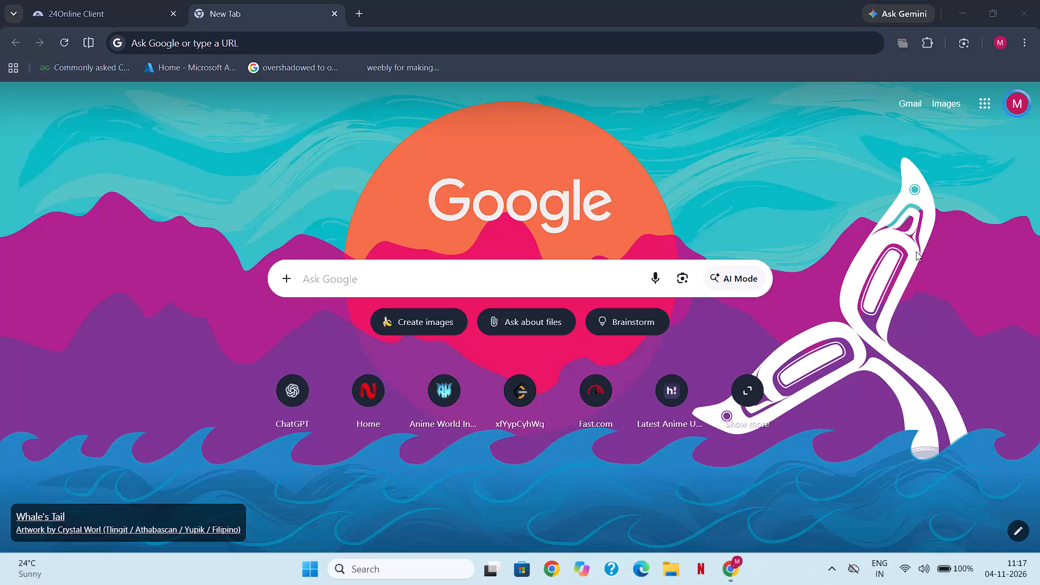
# Open the Azure for Students page at azure.microsoft.com/en-us/free/students.
pyautogui.click(776, 39)
pyautogui.write('az')
pyautogui.press('Return')
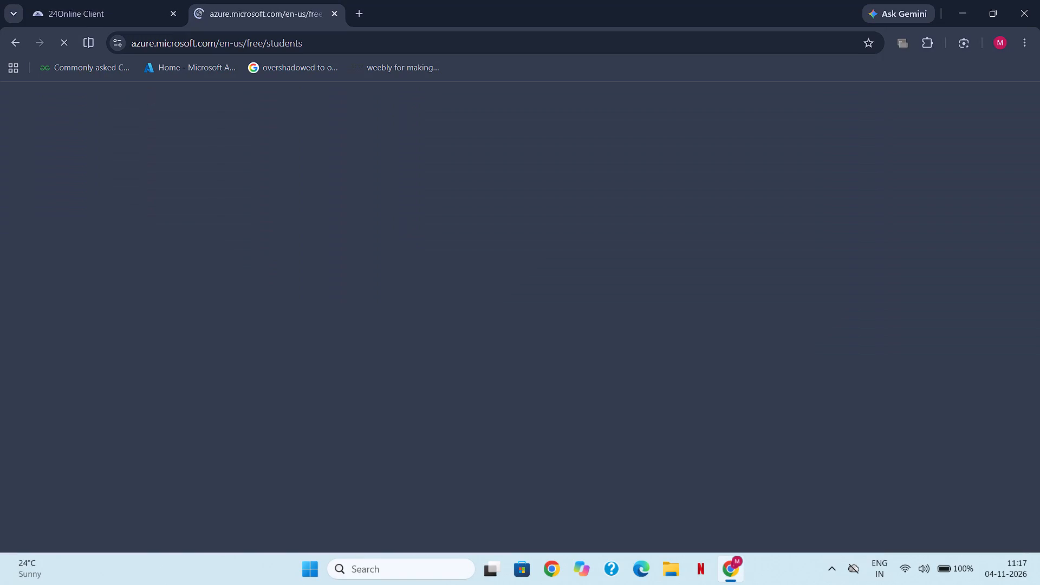
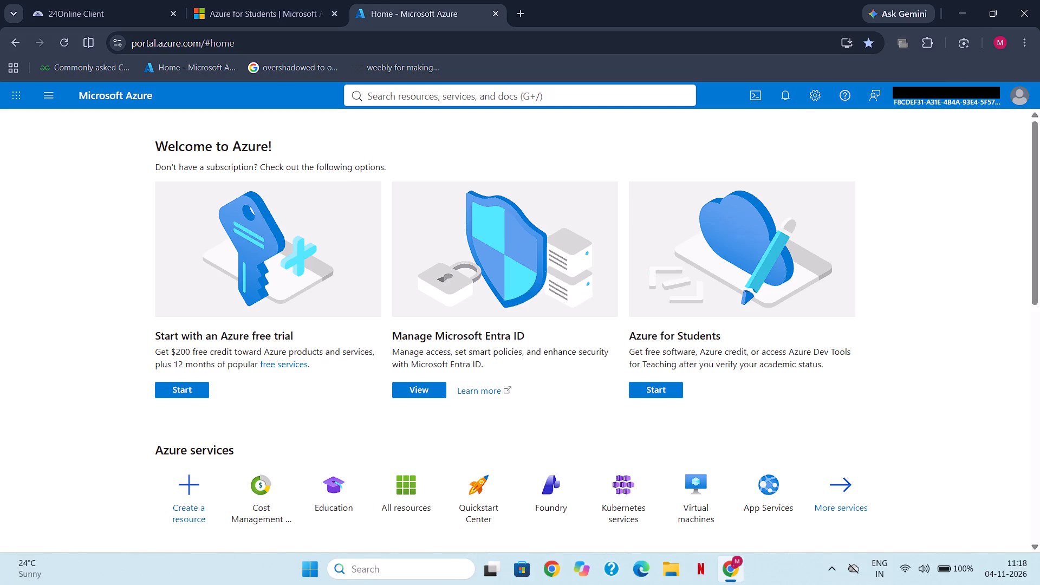
# Open Notepad with a new blank note and place its window over the left part of the Azure portal page.
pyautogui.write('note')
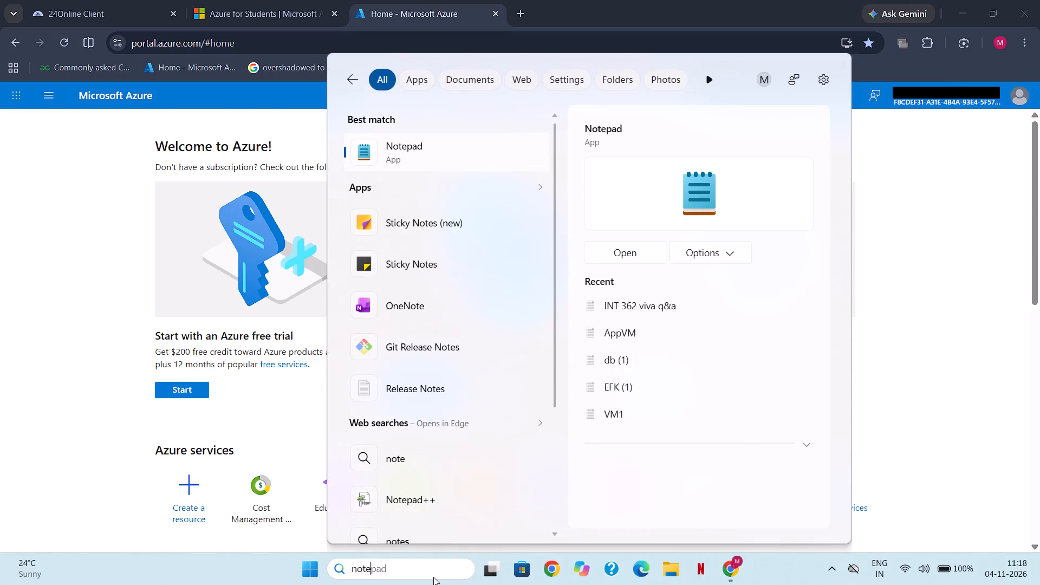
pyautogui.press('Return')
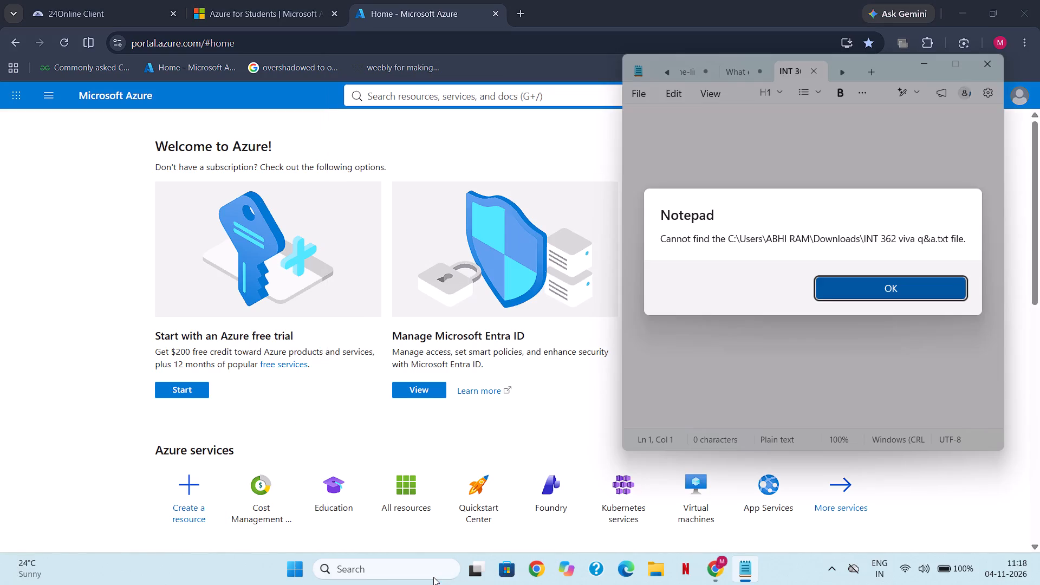
pyautogui.click(852, 287)
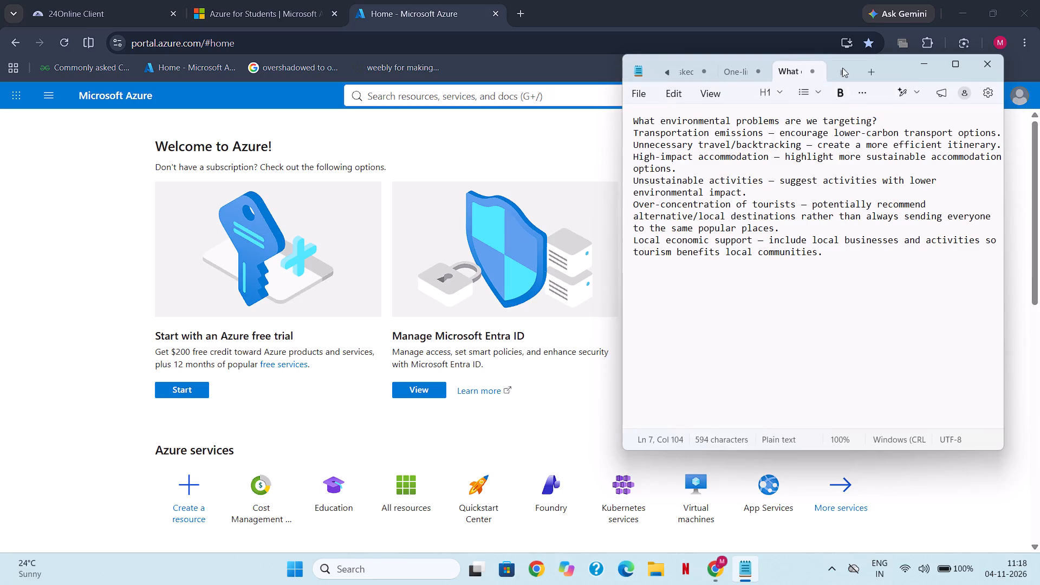
pyautogui.click(871, 75)
pyautogui.moveTo(892, 54); pyautogui.dragTo(891, 56)
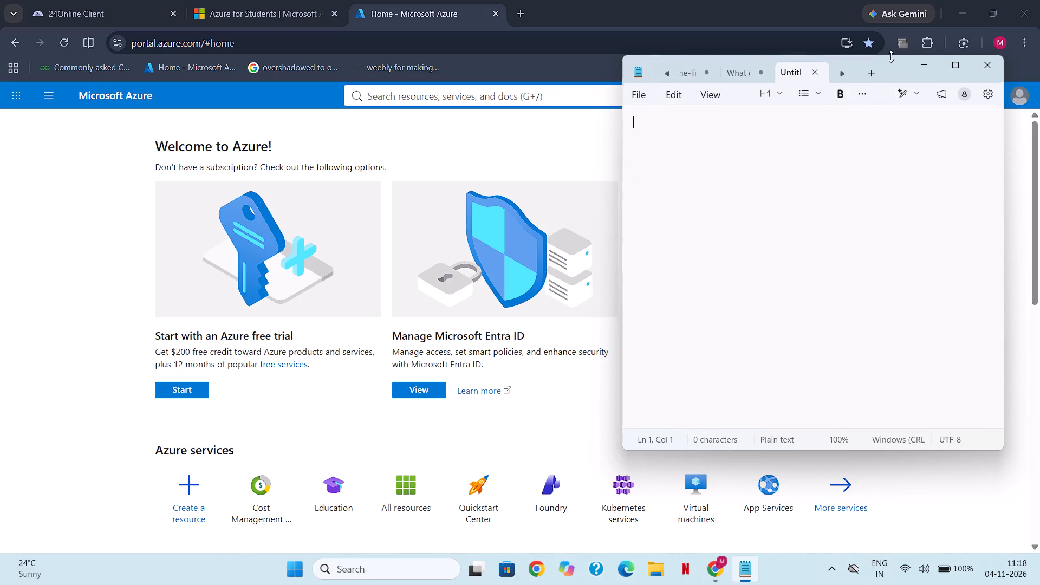
pyautogui.moveTo(891, 56); pyautogui.dragTo(890, 62)
pyautogui.moveTo(890, 74); pyautogui.dragTo(315, 89)
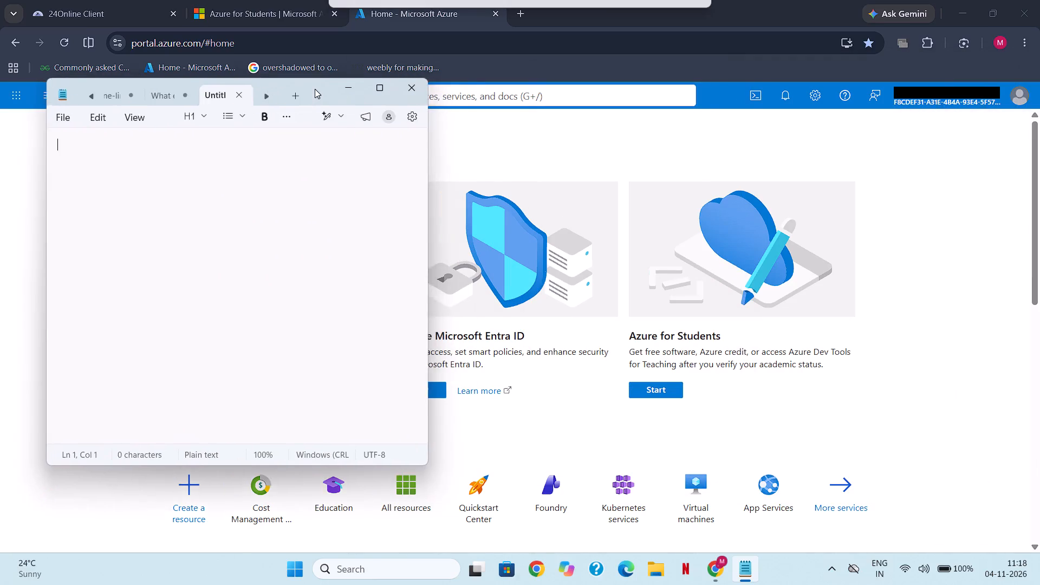
pyautogui.moveTo(315, 89); pyautogui.dragTo(303, 115)
# Write in the blank note: "your organisation has an ubuntu VM containing important project files.".
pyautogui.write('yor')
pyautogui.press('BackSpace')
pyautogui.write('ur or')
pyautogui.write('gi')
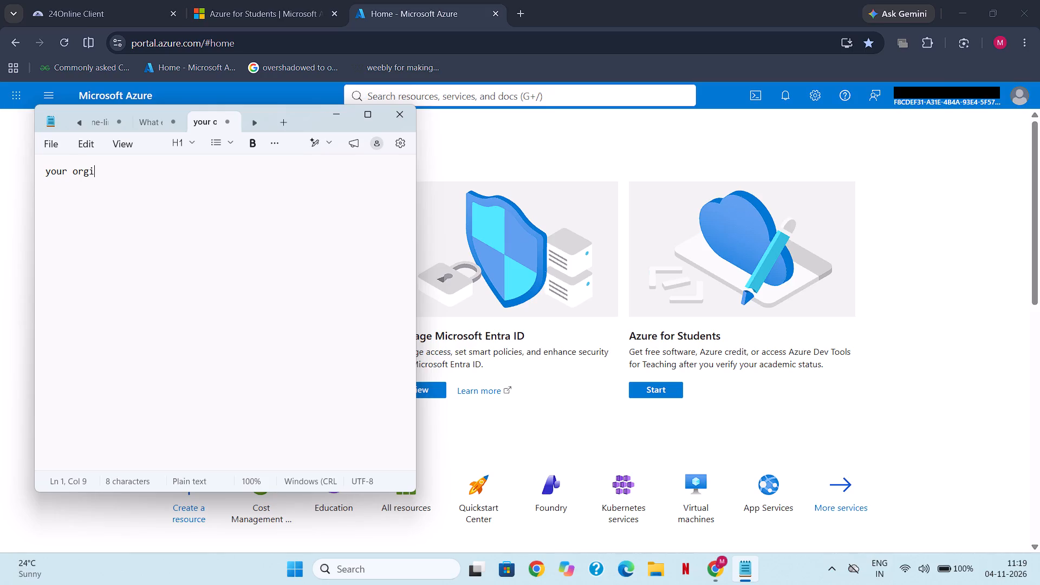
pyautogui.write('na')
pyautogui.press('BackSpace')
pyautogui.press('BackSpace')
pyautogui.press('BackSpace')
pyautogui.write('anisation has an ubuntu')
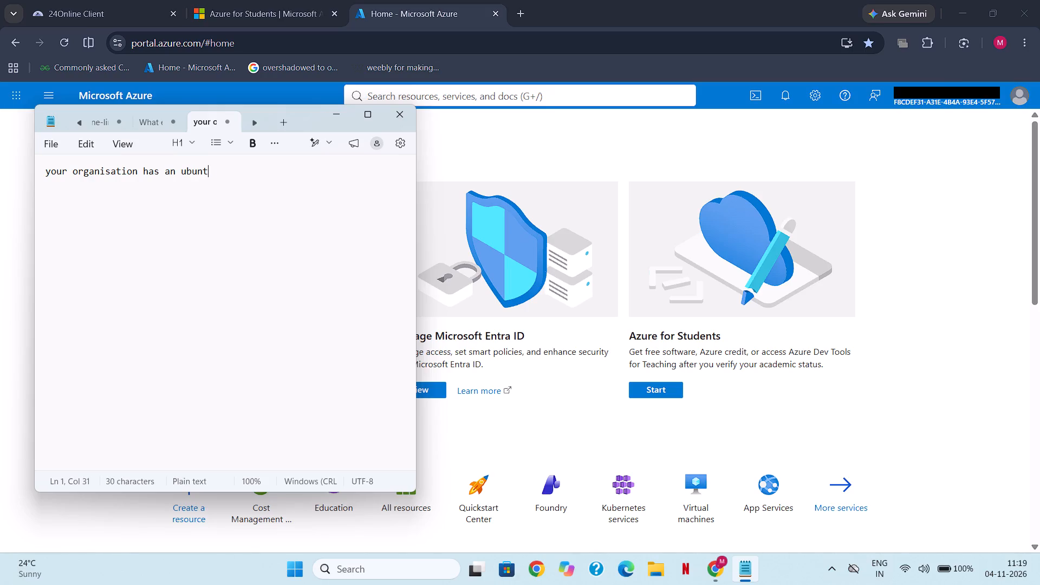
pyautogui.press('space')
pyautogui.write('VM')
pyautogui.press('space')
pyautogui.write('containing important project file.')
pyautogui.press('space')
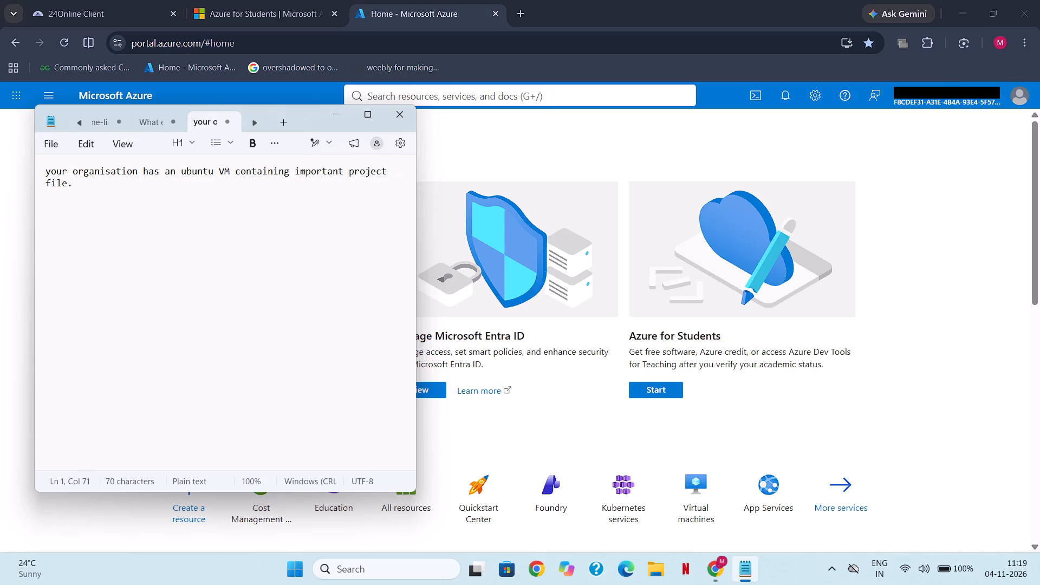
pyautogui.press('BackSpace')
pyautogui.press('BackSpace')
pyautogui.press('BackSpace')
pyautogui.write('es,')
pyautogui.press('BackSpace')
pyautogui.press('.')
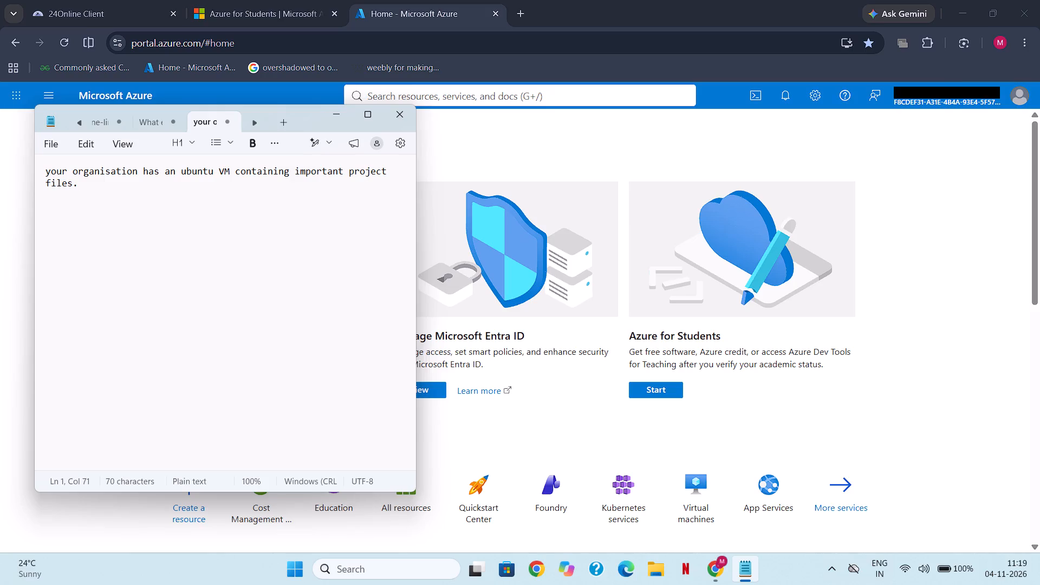
# Continue the note with the instruction "connect to the VM through Azure Bastion".
pyautogui.press('space')
pyautogui.write('connect to a')
pyautogui.press('BackSpace')
pyautogui.write('the n')
pyautogui.press('BackSpace')
pyautogui.press('BackSpace')
pyautogui.press('space')
pyautogui.write('VM')
pyautogui.press('space')
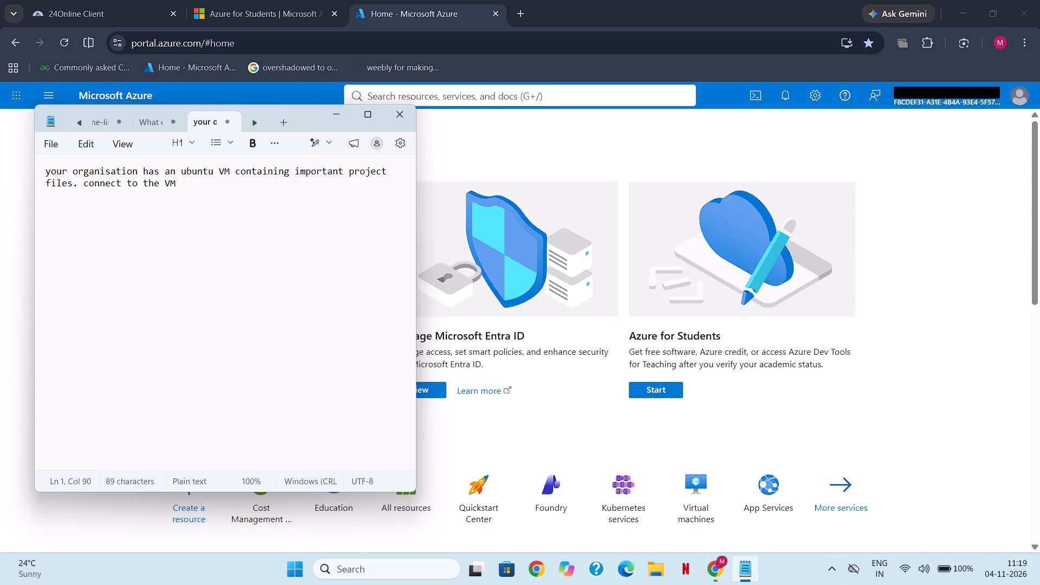
pyautogui.write('through')
pyautogui.press('space')
pyautogui.write('Azure')
pyautogui.press('space')
pyautogui.write('Bastion')
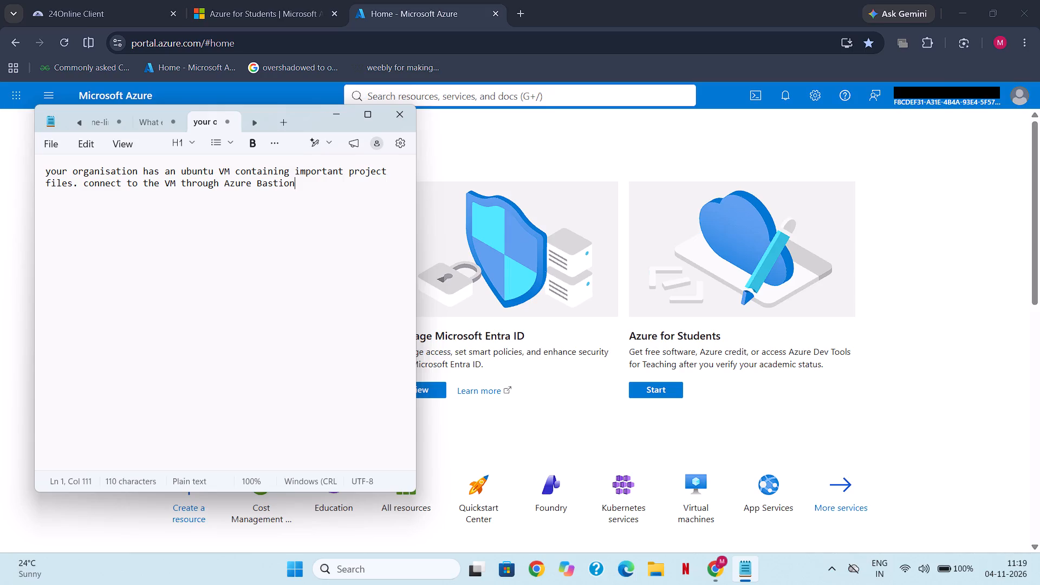
# Complete the sentence with "and demonstrate a successful browser-based ssh session.".
pyautogui.press('space')
pyautogui.write('and demonstrate a successfull f')
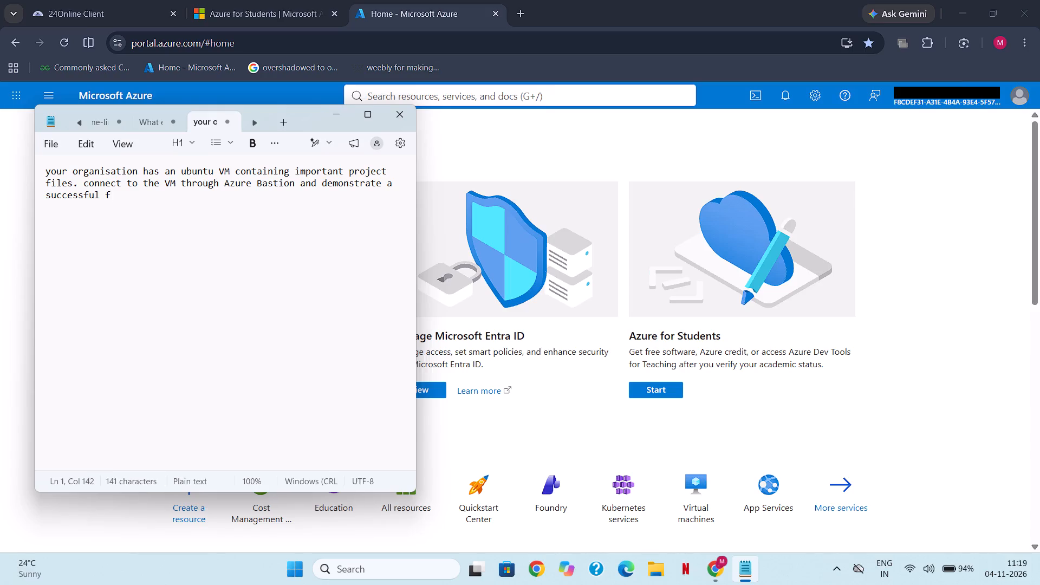
pyautogui.press('BackSpace')
pyautogui.write('brow')
pyautogui.write('ser')
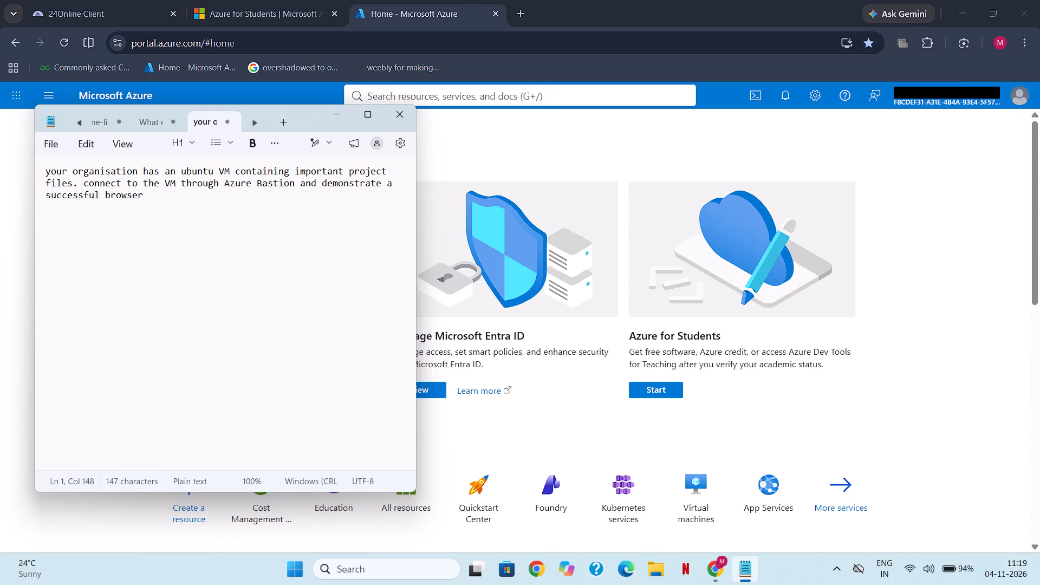
pyautogui.write('-based ssh')
pyautogui.press('space')
pyautogui.write('session')
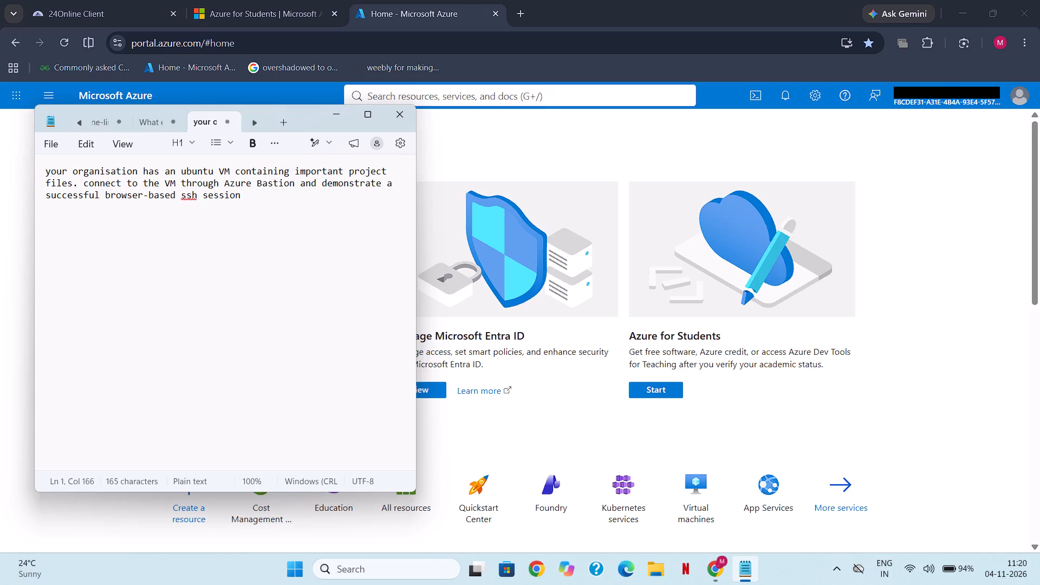
pyautogui.press('.')
pyautogui.press('Return')
# Add a new paragraph on configuring schedule backups using a recovery services vault, and narrow the note window to uncover more of the portal.
pyautogui.press('Return')
pyautogui.write('Confi')
pyautogui.write('gure')
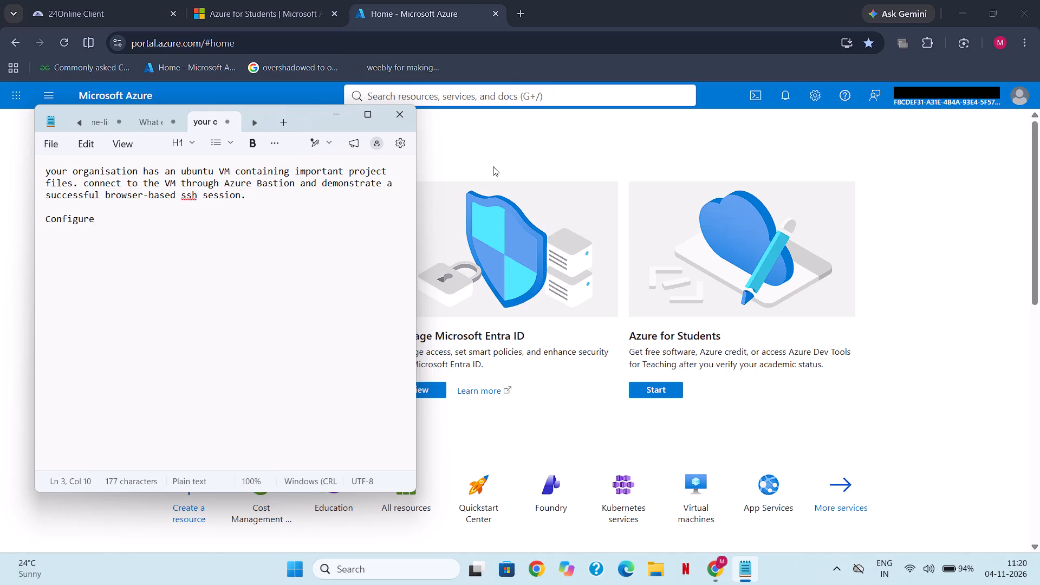
pyautogui.press('space')
pyautogui.write('s')
pyautogui.click(625, 171)
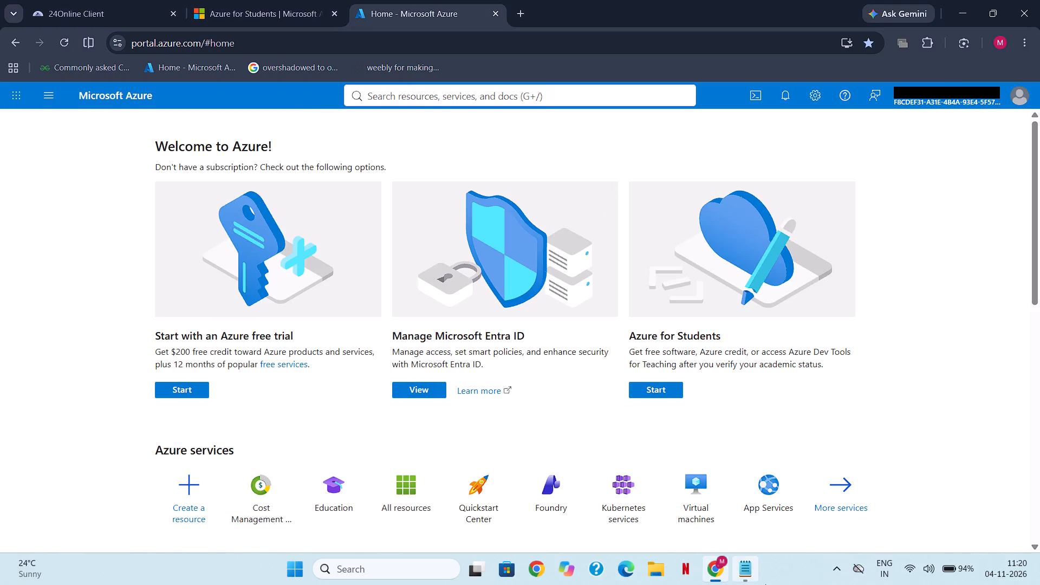
pyautogui.click(756, 577)
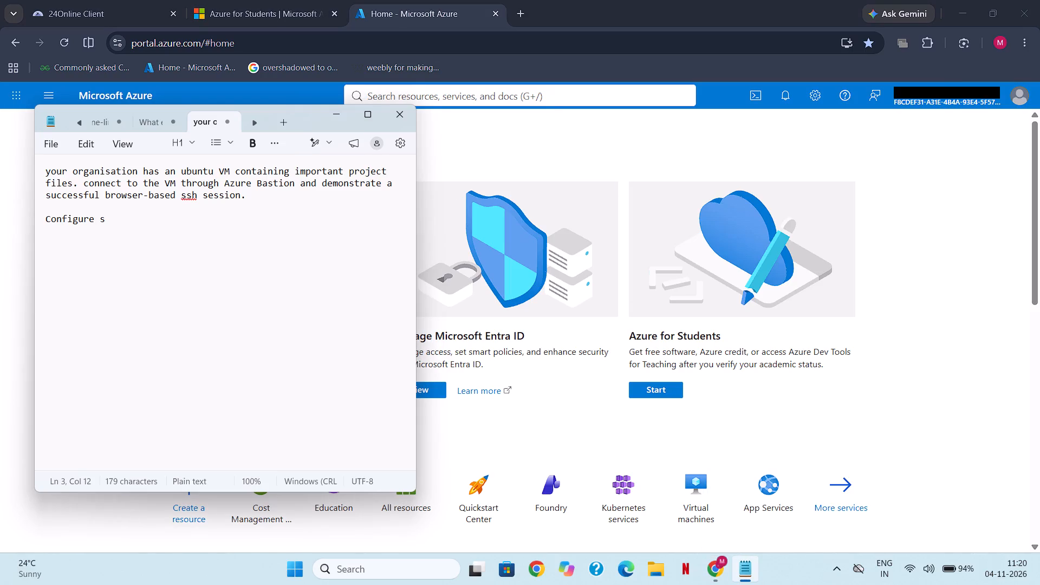
pyautogui.moveTo(419, 300); pyautogui.dragTo(290, 311)
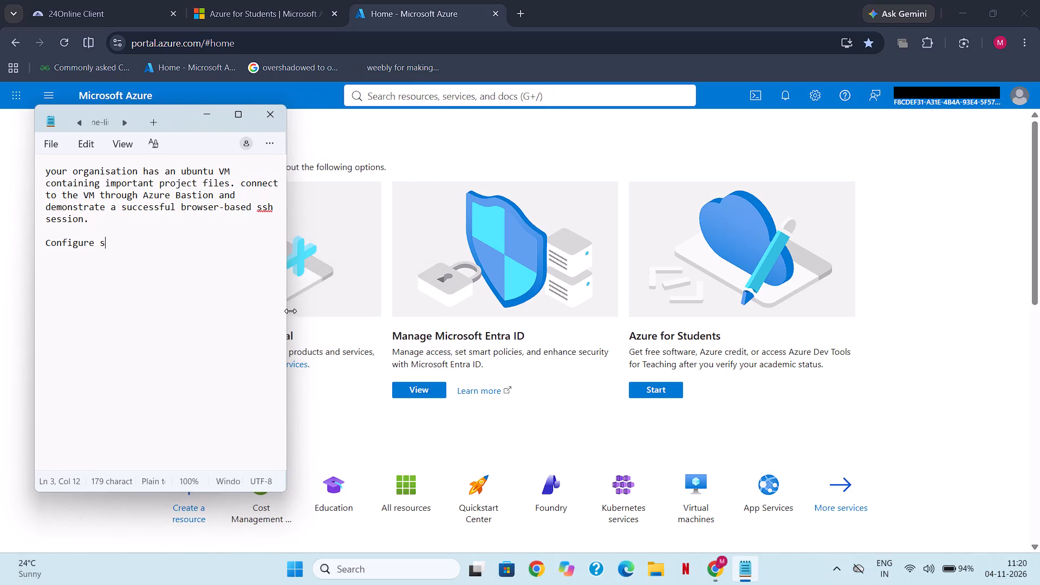
pyautogui.click(201, 297)
pyautogui.write('chedule')
pyautogui.press('space')
pyautogui.write('backups')
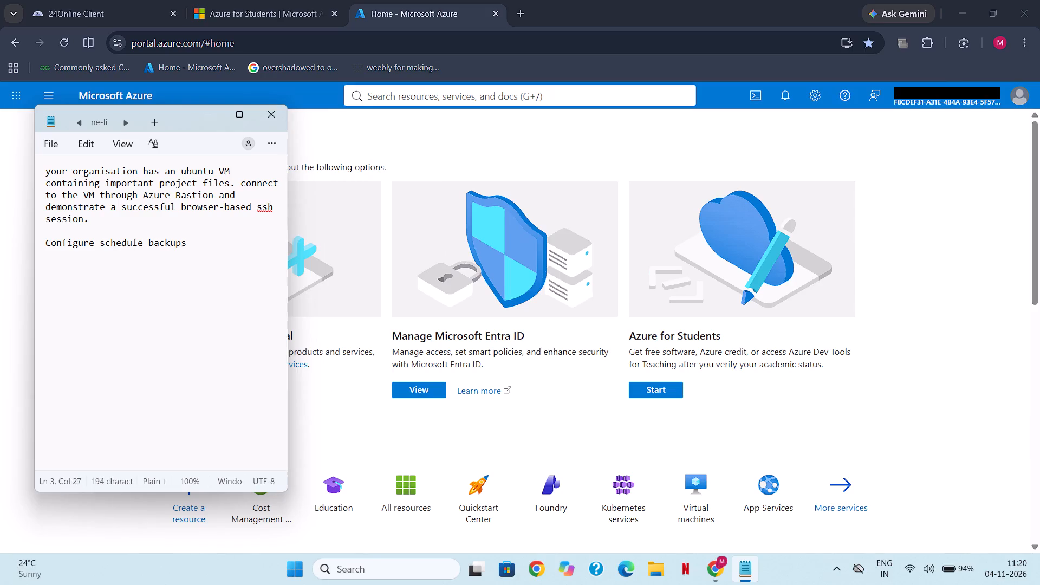
pyautogui.press('space')
pyautogui.write('using a recovery')
pyautogui.press('space')
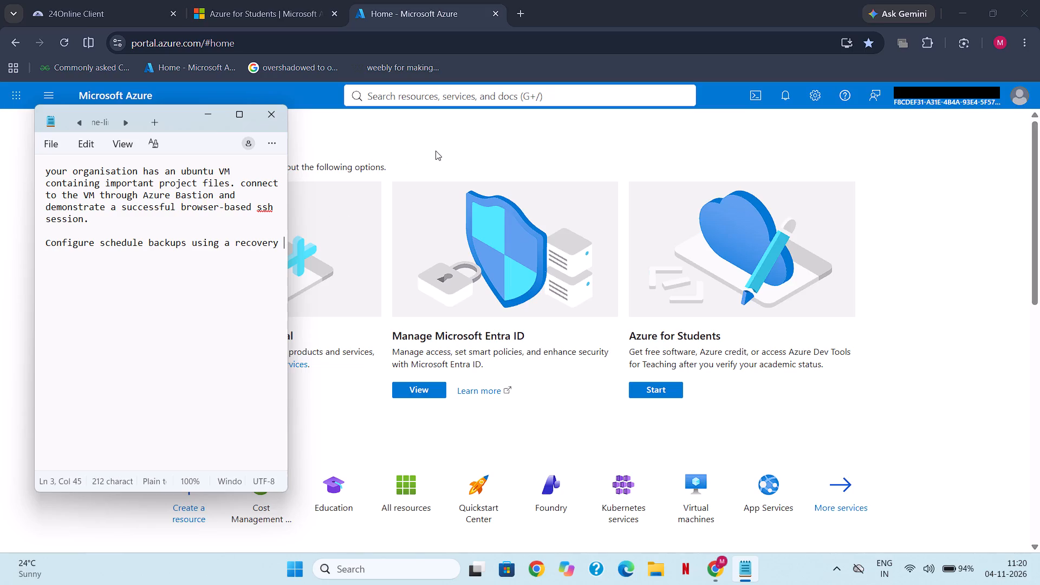
pyautogui.write('servi')
pyautogui.write('ces')
pyautogui.press('space')
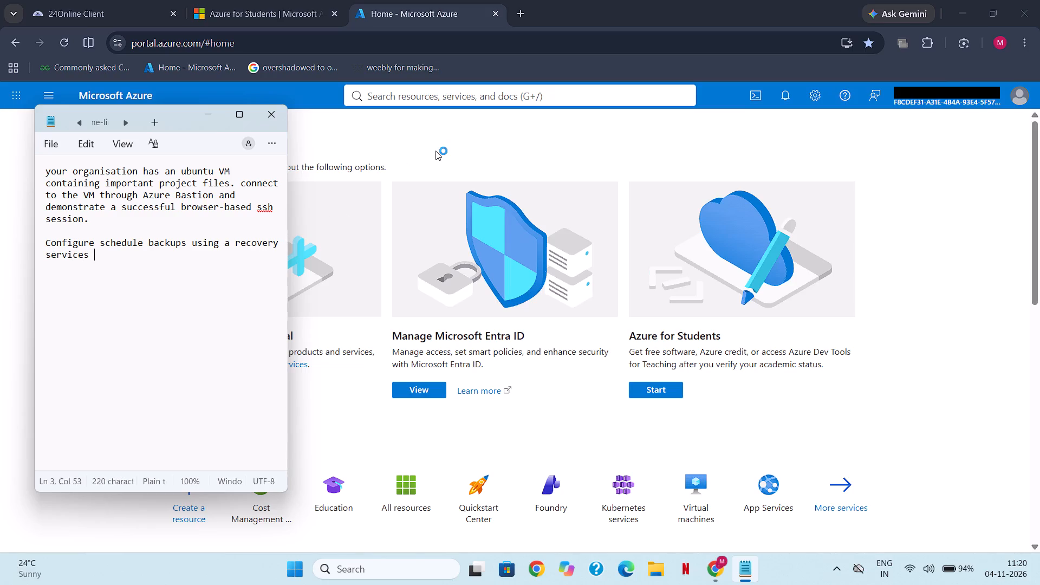
pyautogui.write('vauld. Schu')
# Add the requirement to schedule a daily backup at 8:00 pm to the second paragraph.
pyautogui.press('d')
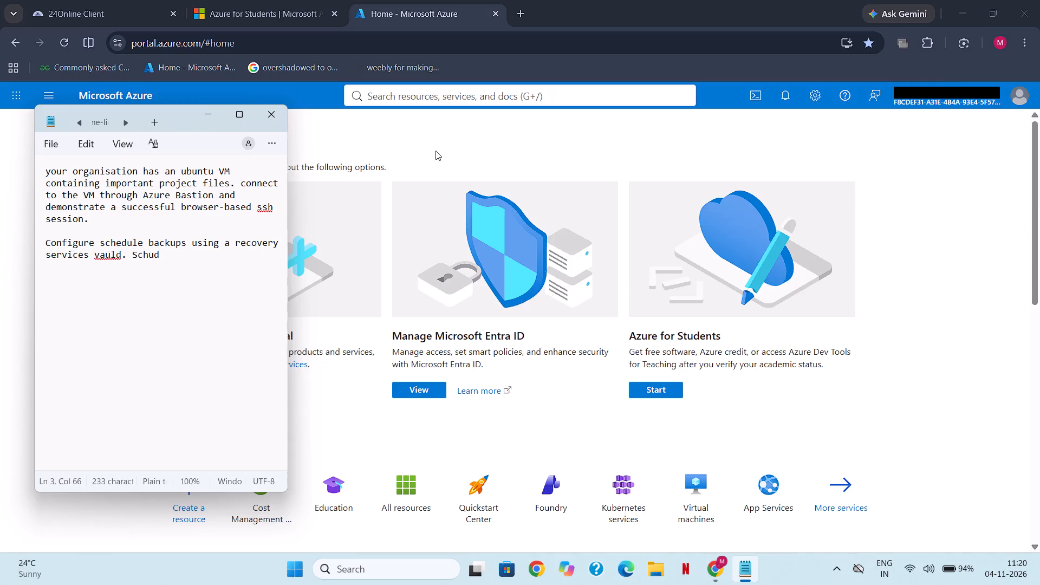
pyautogui.write('ule a daily vackup at a')
pyautogui.write('8:00')
pyautogui.press('space')
pyautogui.write('pm,')
pyautogui.press('space')
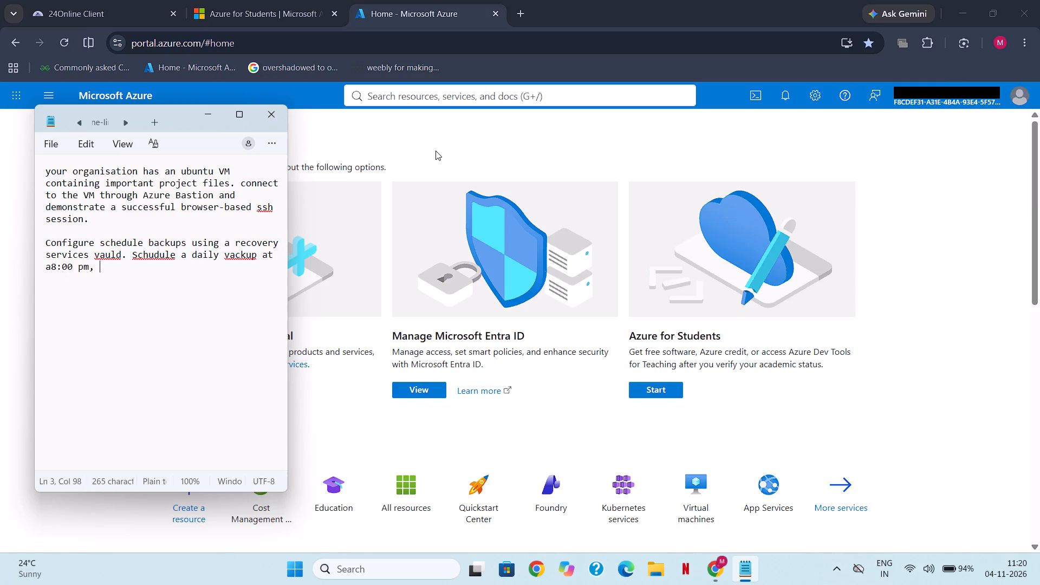
# Add the requirement to retain daily recovery points for 7 days, replacing the wrong letter in "recovery".
pyautogui.write('retain daily recovwry')
pyautogui.write('y points')
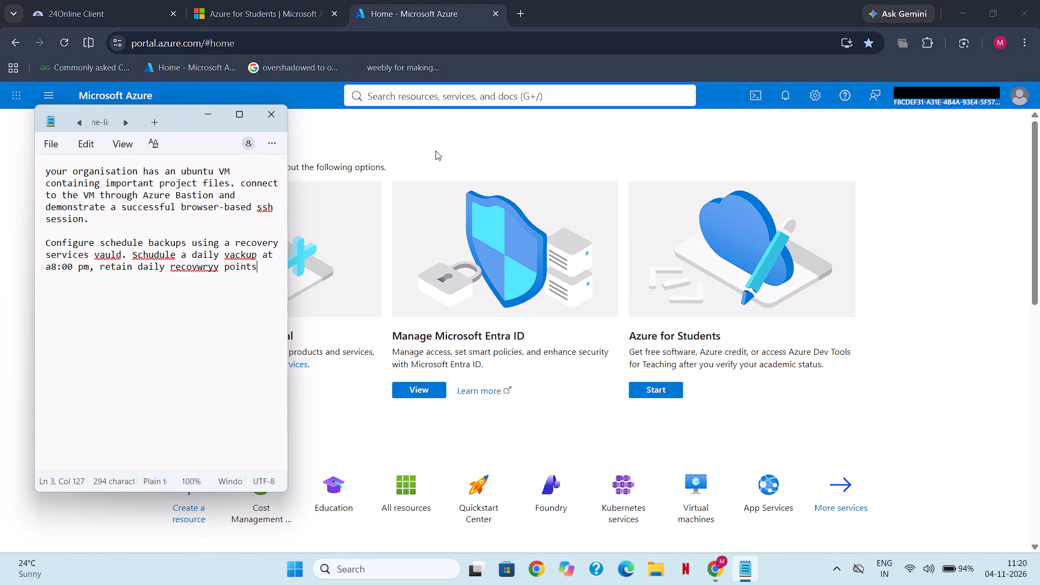
pyautogui.press('Left')
pyautogui.press('Left')
pyautogui.press('Left')
pyautogui.press('Left')
pyautogui.press('Left')
pyautogui.press('Left')
pyautogui.press('Left')
pyautogui.press('Left')
pyautogui.press('Left')
pyautogui.press('Left')
pyautogui.press('Left')
pyautogui.press('Left')
pyautogui.press('Right')
pyautogui.press('Right')
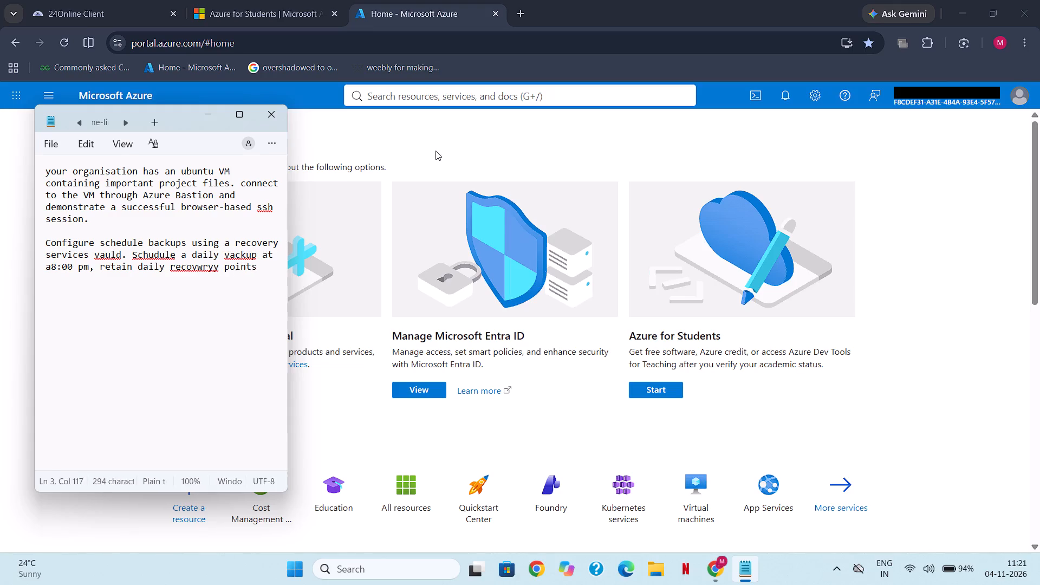
pyautogui.press('BackSpace')
pyautogui.press('e')
pyautogui.press('Down')
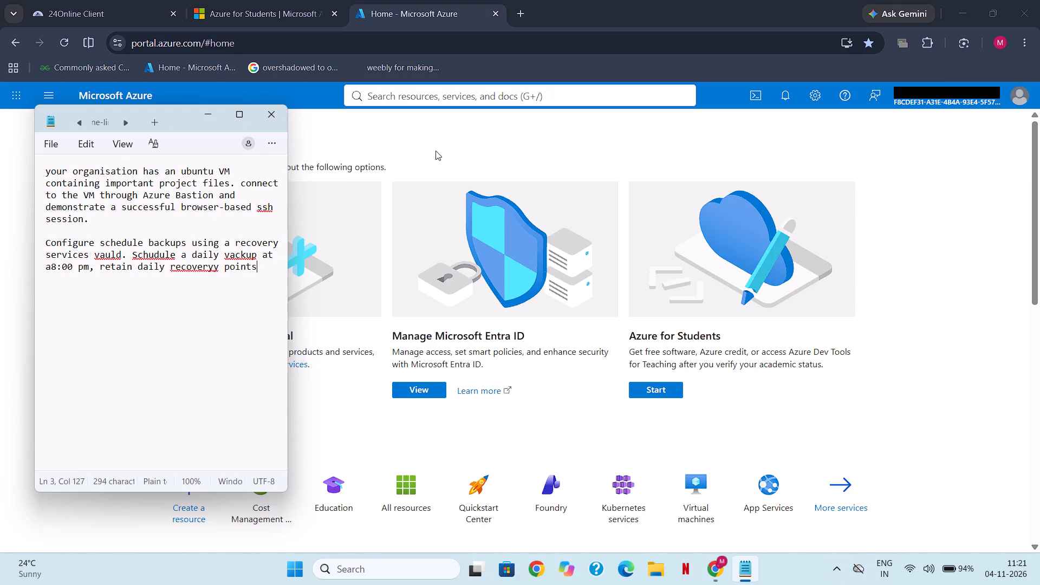
pyautogui.press('space')
pyautogui.write('for 7 days')
pyautogui.press('space')
# Finish the retention sentence by requiring a weekly recovery point, taken on sunday, to be kept for 4 weeks.
pyautogui.press('BackSpace')
pyautogui.write(', and')
pyautogui.press('space')
pyautogui.write('retain a weekly revoc')
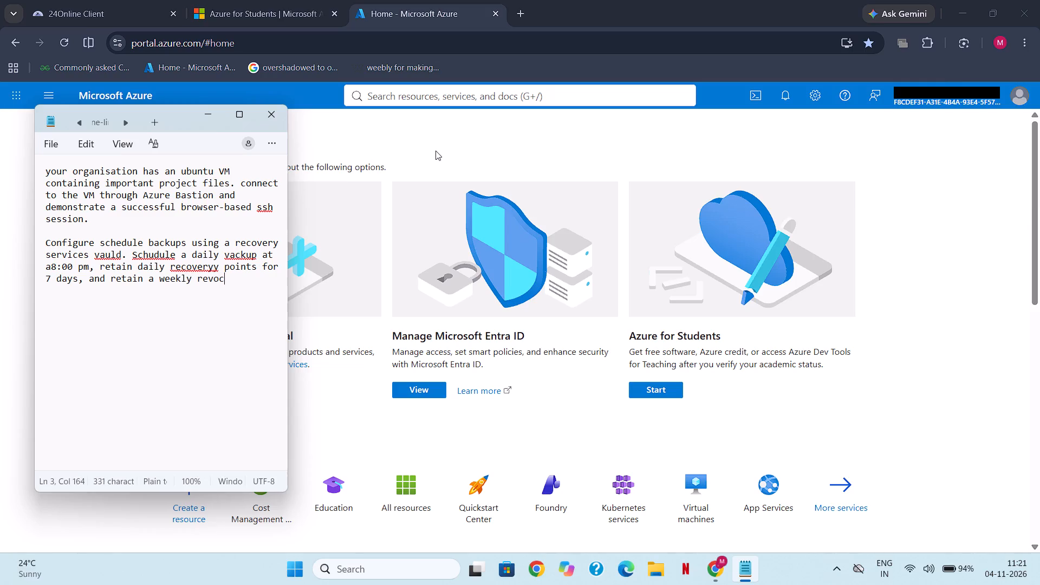
pyautogui.press('BackSpace')
pyautogui.write('veru')
pyautogui.press('BackSpace')
pyautogui.write('y')
pyautogui.press('space')
pyautogui.write('pi')
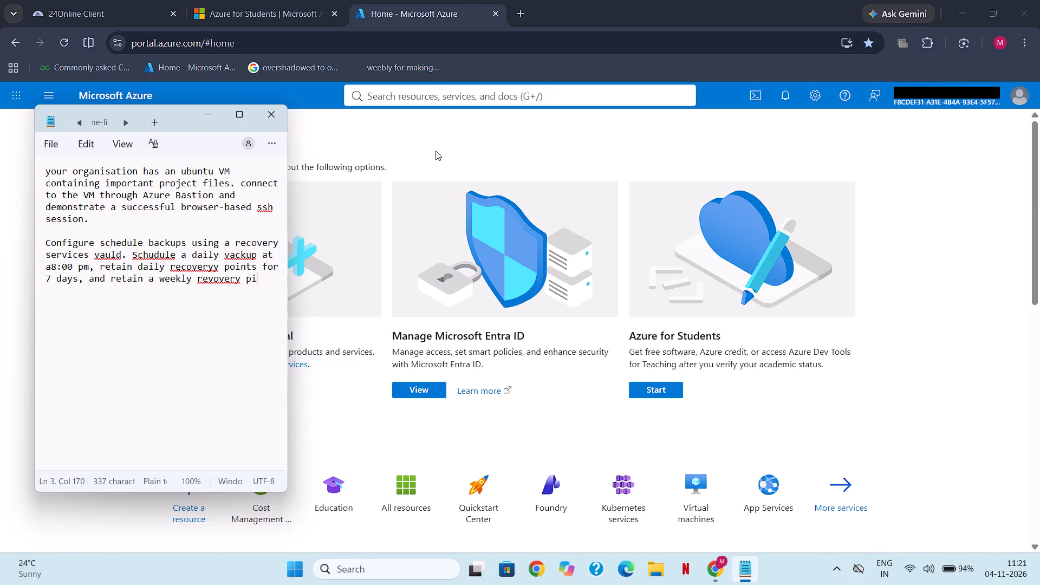
pyautogui.press('BackSpace')
pyautogui.write('oint taken on sunday for 4 wek')
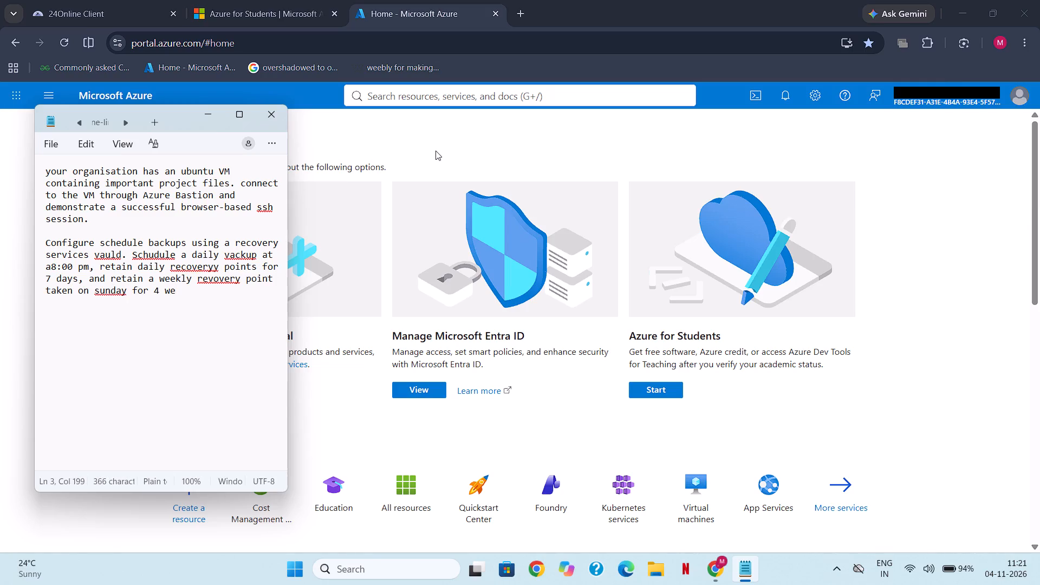
pyautogui.write('s')
pyautogui.press('Left')
pyautogui.press('Left')
pyautogui.press('s')
pyautogui.press('BackSpace')
pyautogui.press('e')
pyautogui.press('Down')
pyautogui.press('.')
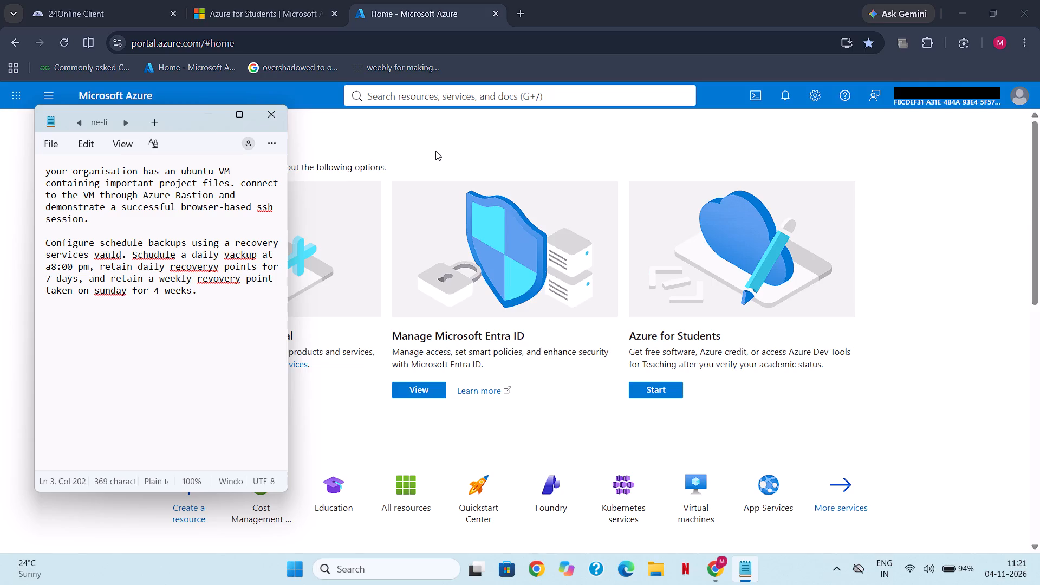
# Start a third paragraph reading "Take a manual backup using Backup now,".
pyautogui.press('Return')
pyautogui.press('Return')
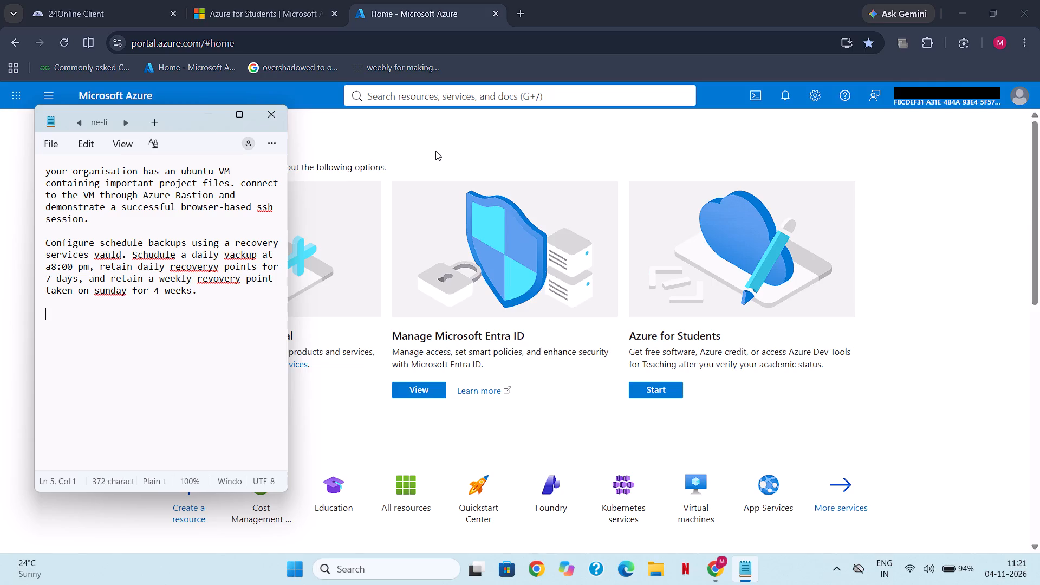
pyautogui.write('Take')
pyautogui.press('space')
pyautogui.write('a manual bva')
pyautogui.press('BackSpace')
pyautogui.press('BackSpace')
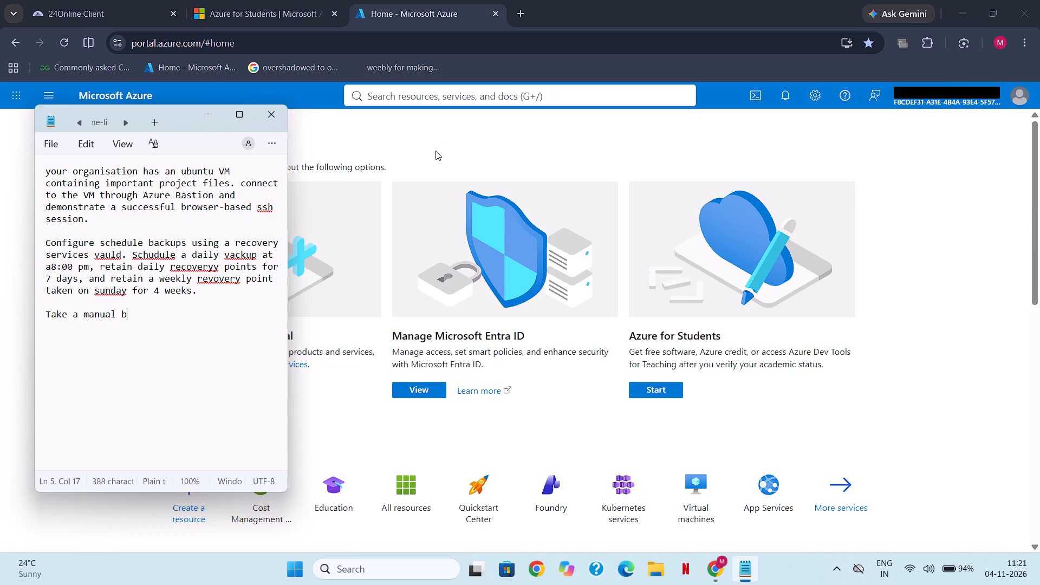
pyautogui.write('ackup')
pyautogui.press('space')
pyautogui.write('using Back')
pyautogui.write('up noew')
pyautogui.press('BackSpace')
pyautogui.press('BackSpace')
pyautogui.write('w,')
pyautogui.press('space')
# Continue the third paragraph with "Verify its status under M".
pyautogui.write('Verify its')
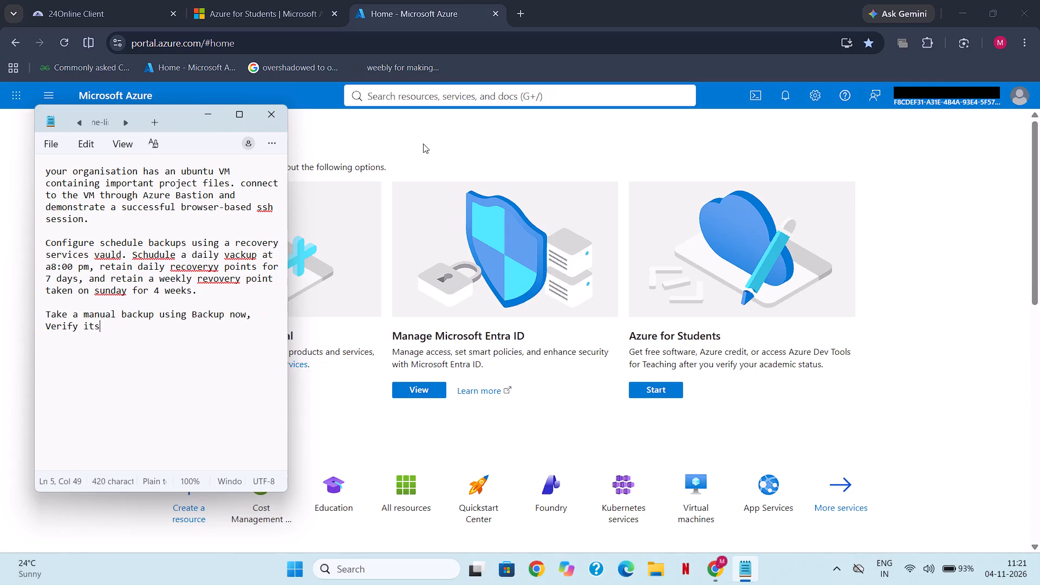
pyautogui.press('s')
pyautogui.press('BackSpace')
pyautogui.press('space')
pyautogui.write('status under M')
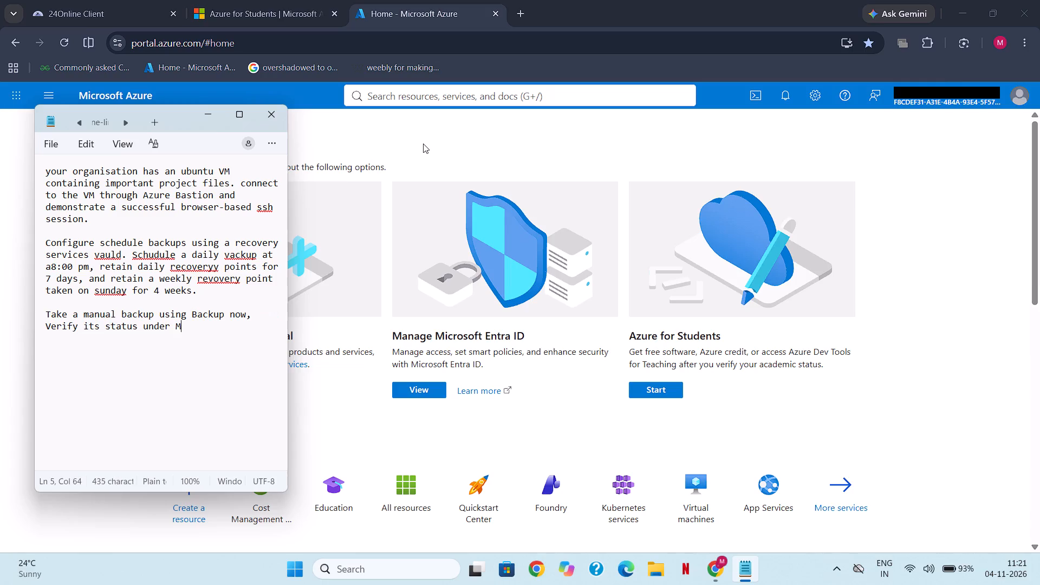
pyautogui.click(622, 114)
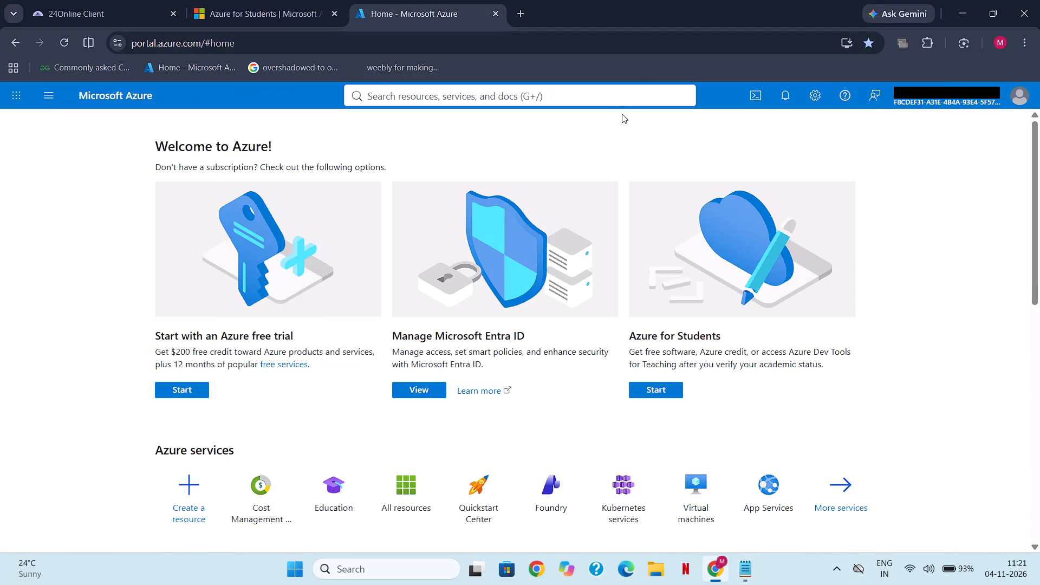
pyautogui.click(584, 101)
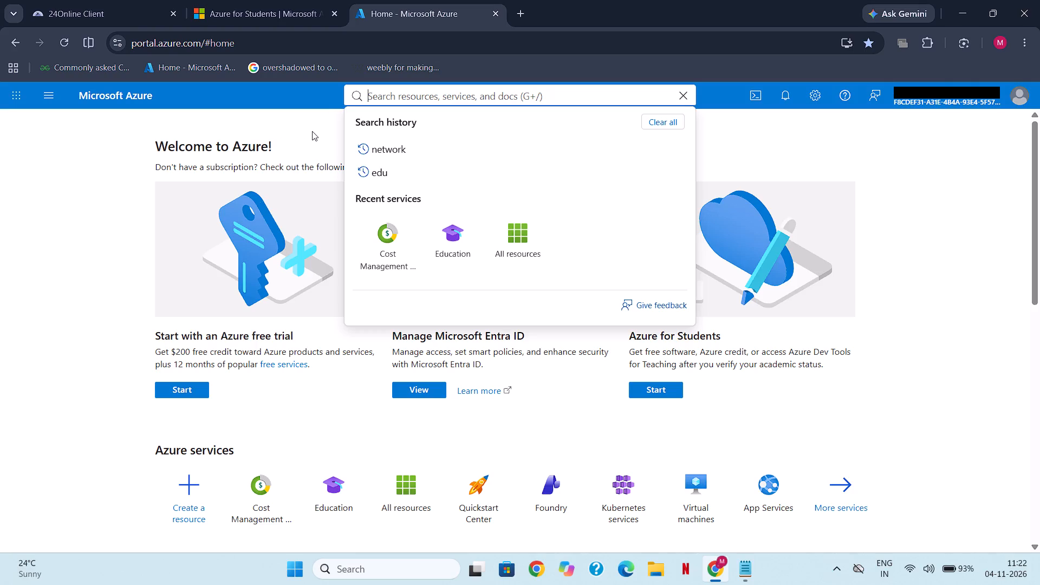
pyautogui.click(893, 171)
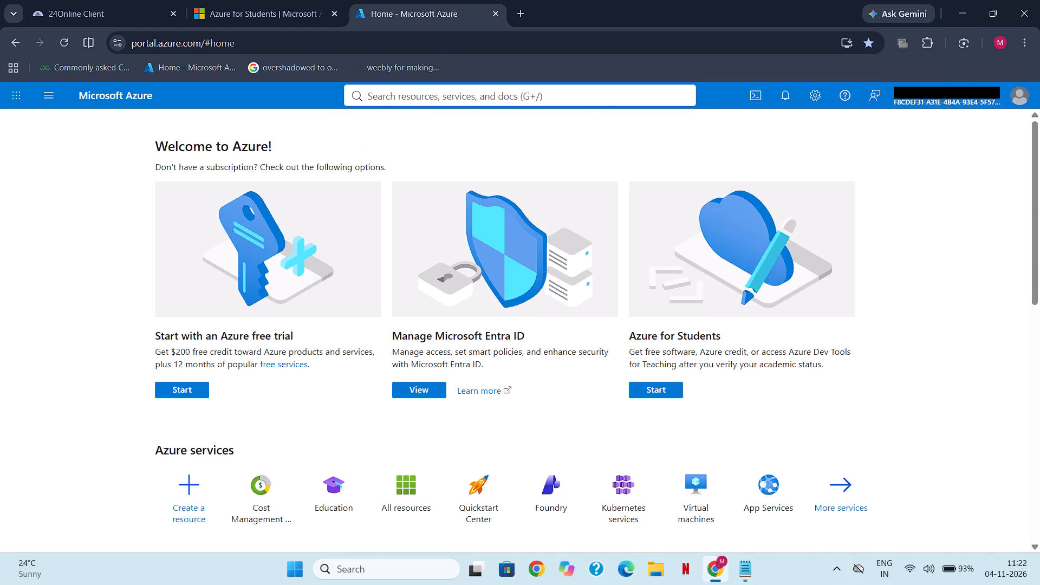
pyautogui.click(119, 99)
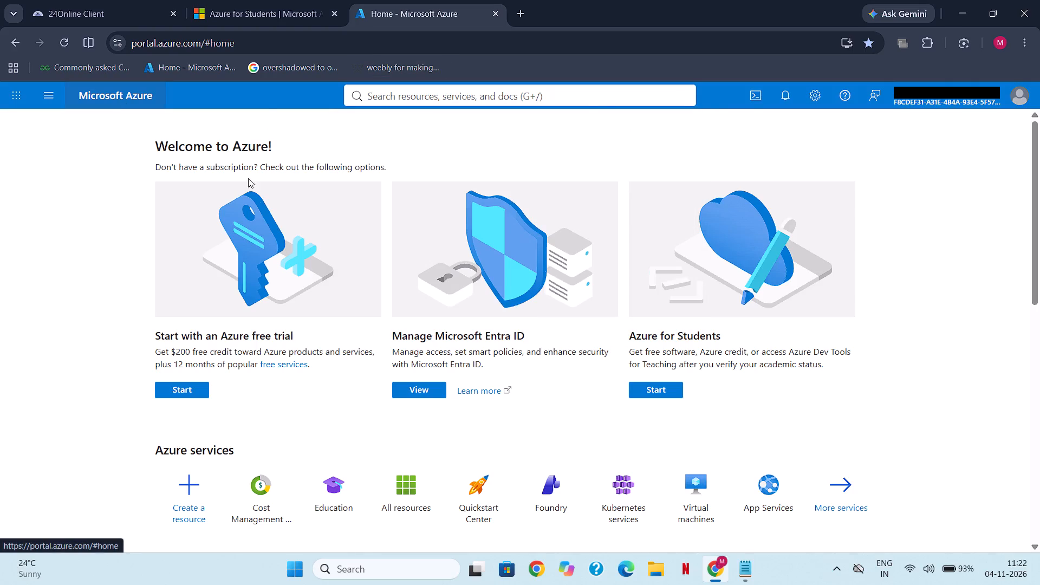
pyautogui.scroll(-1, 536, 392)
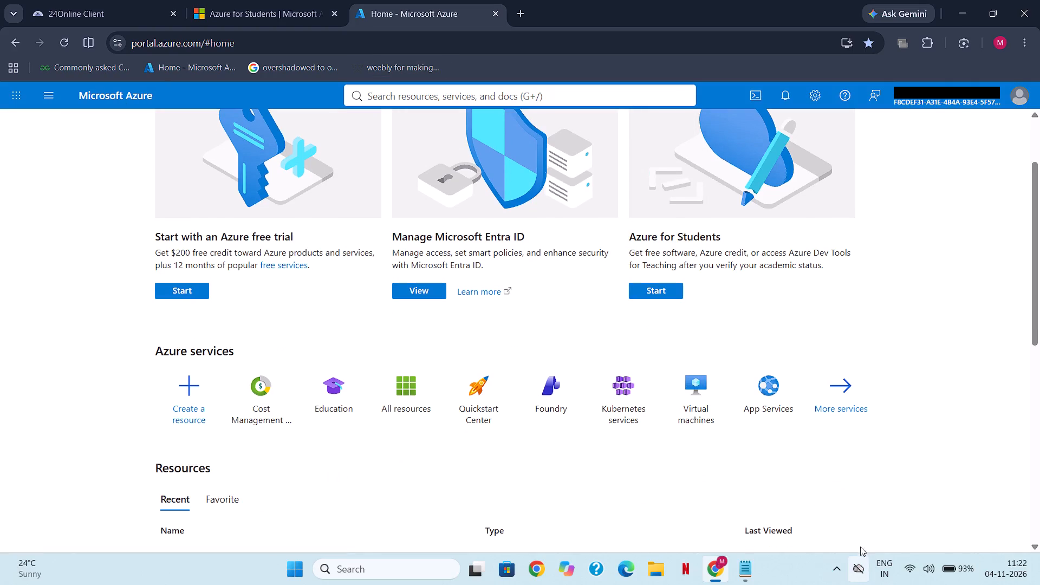
# Return to the Notepad note and complete the last sentence so it ends with "Monitoring -> backup jobs".
pyautogui.click(742, 561)
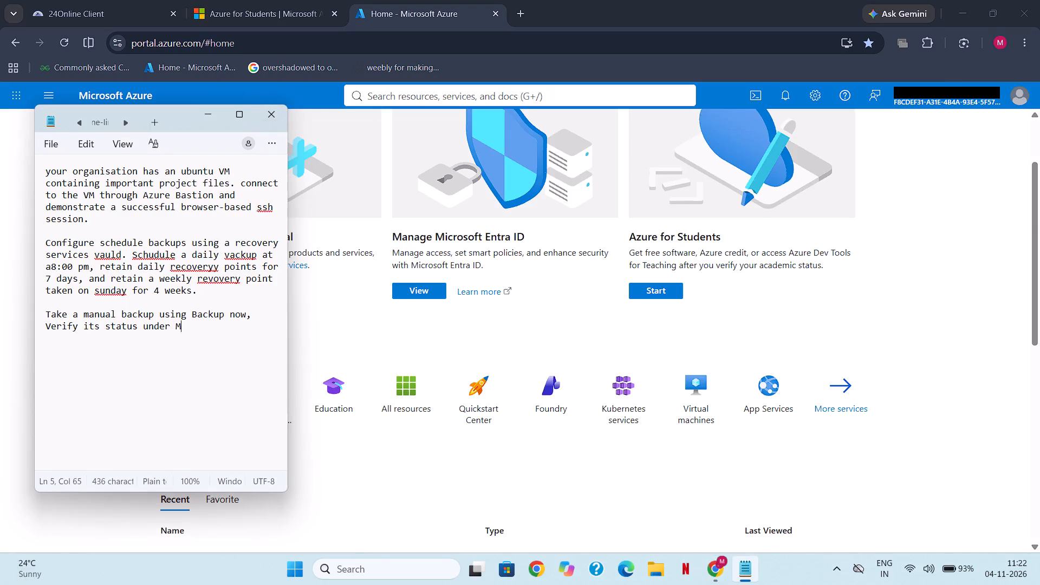
pyautogui.write('onit')
pyautogui.write('oring')
pyautogui.press('space')
pyautogui.write('-.')
pyautogui.press('BackSpace')
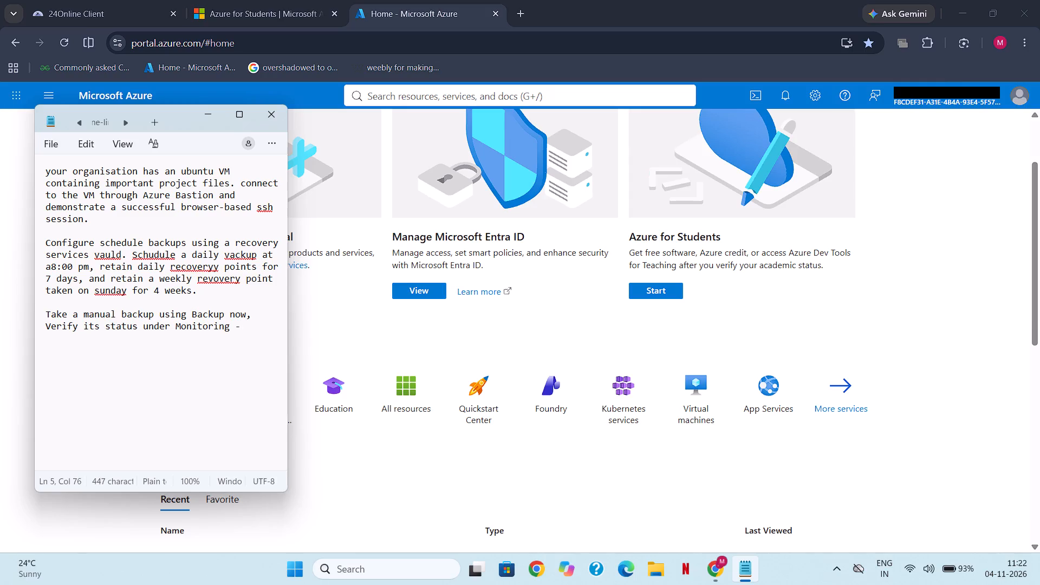
pyautogui.write('> backup jops')
pyautogui.press('BackSpace')
pyautogui.press('BackSpace')
pyautogui.write('bs')
# Copy the whole text of the note and minimize its window.
pyautogui.hotkey('ctrl', 'a')
pyautogui.hotkey('ctrl', 'c')
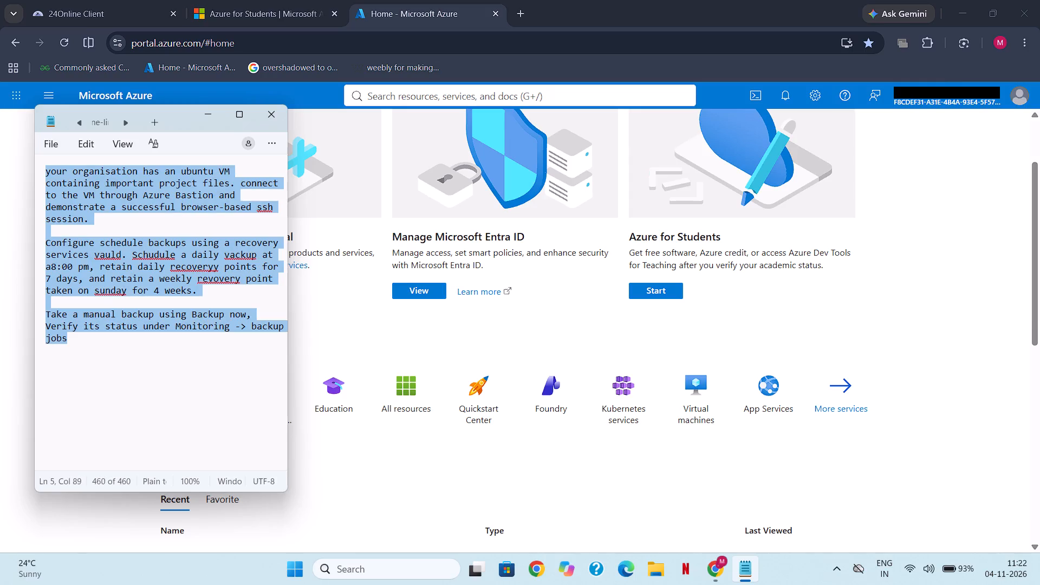
pyautogui.hotkey('ctrl', 'c')
pyautogui.hotkey('ctrl', 'c')
pyautogui.hotkey('ctrl', 'c')
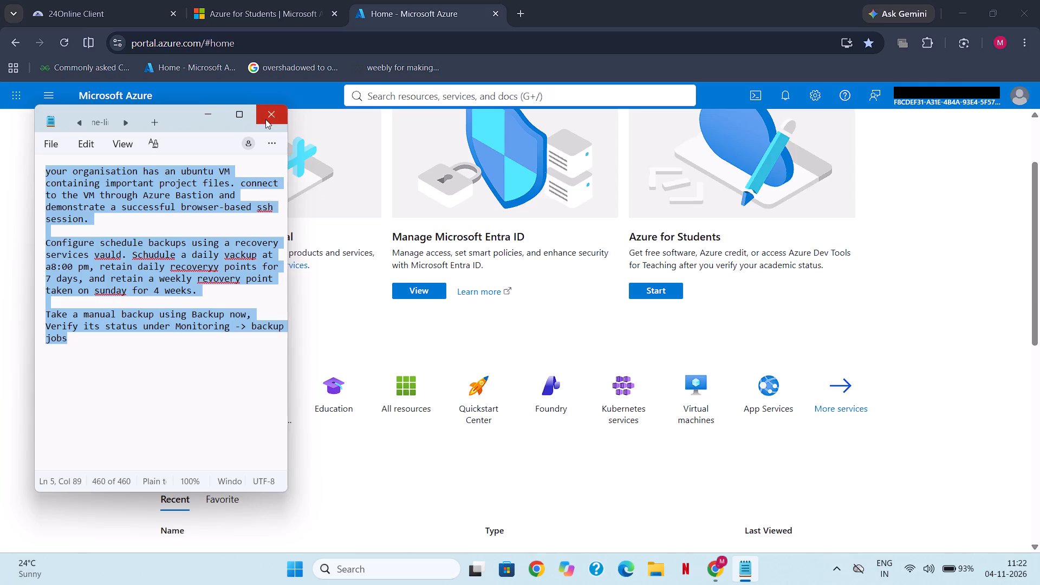
pyautogui.click(211, 113)
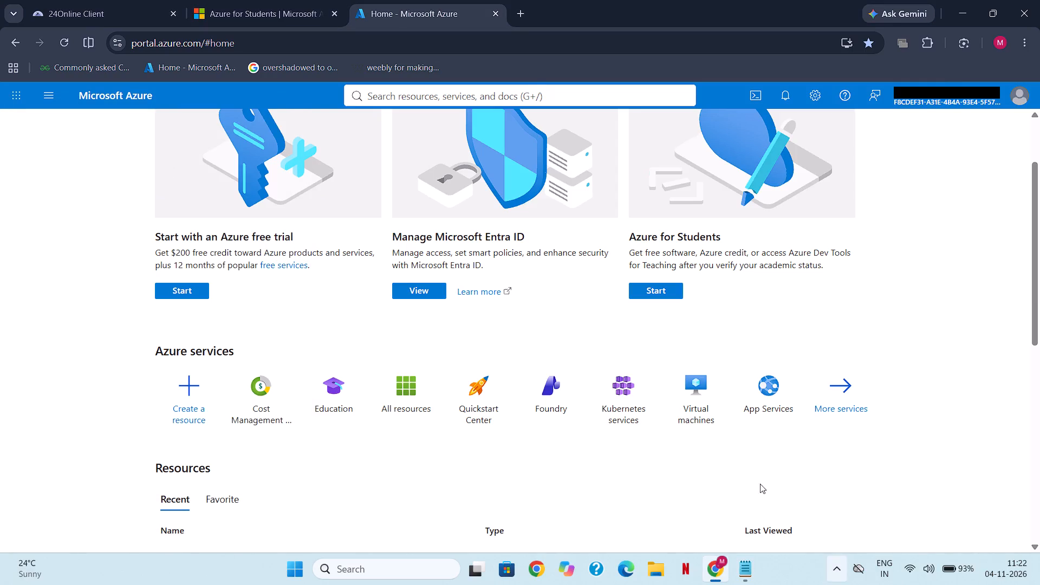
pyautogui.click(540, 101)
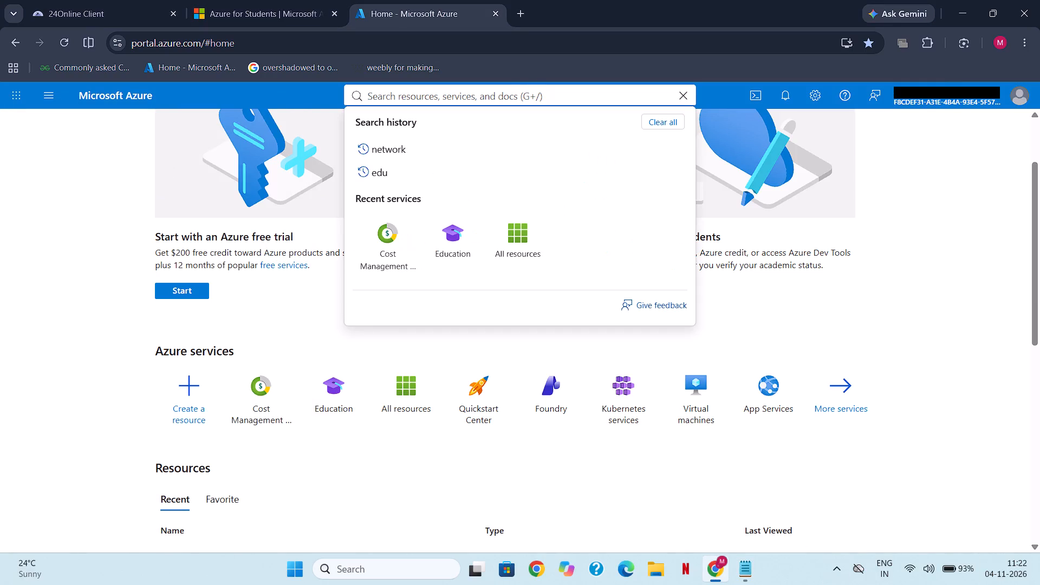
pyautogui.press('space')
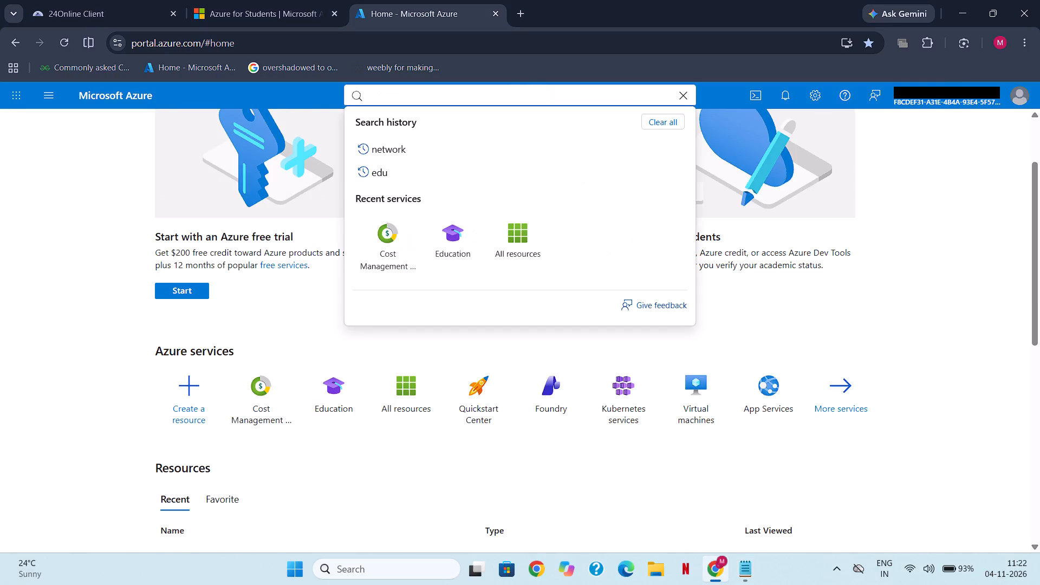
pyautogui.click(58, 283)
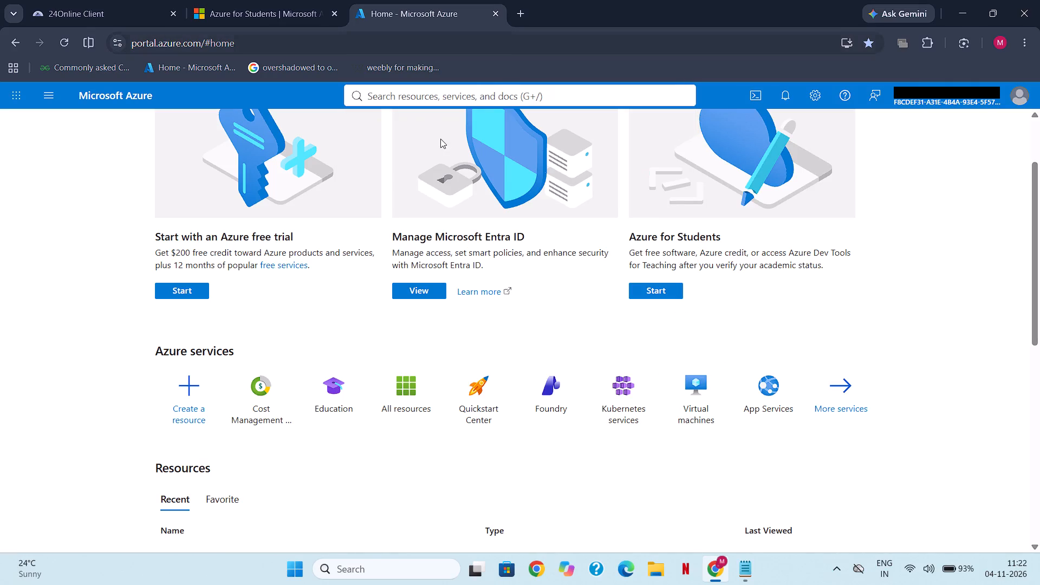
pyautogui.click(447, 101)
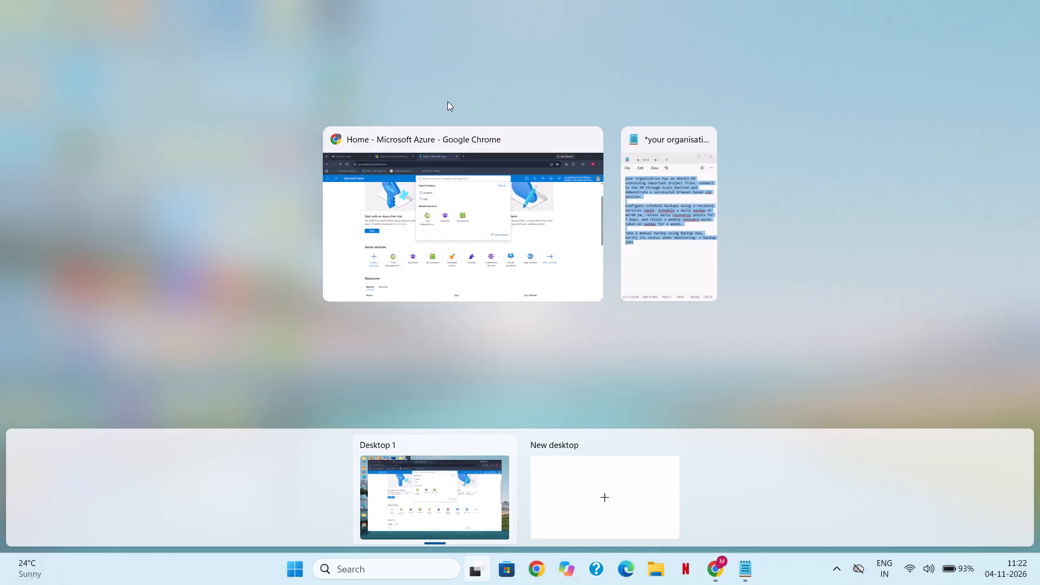
# Create a new virtual desktop and switch to it.
pyautogui.click(583, 451)
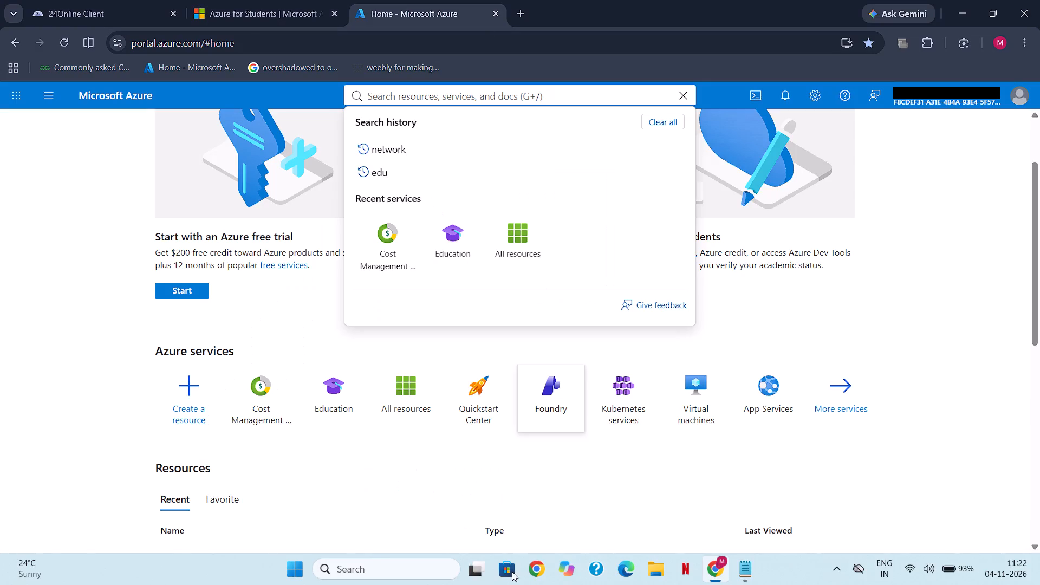
pyautogui.click(598, 506)
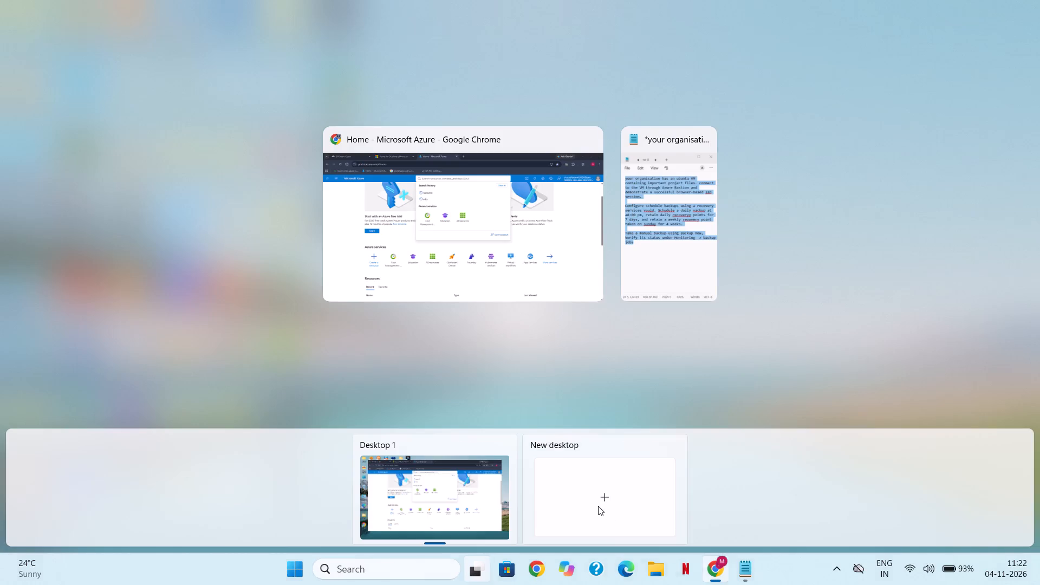
pyautogui.click(489, 476)
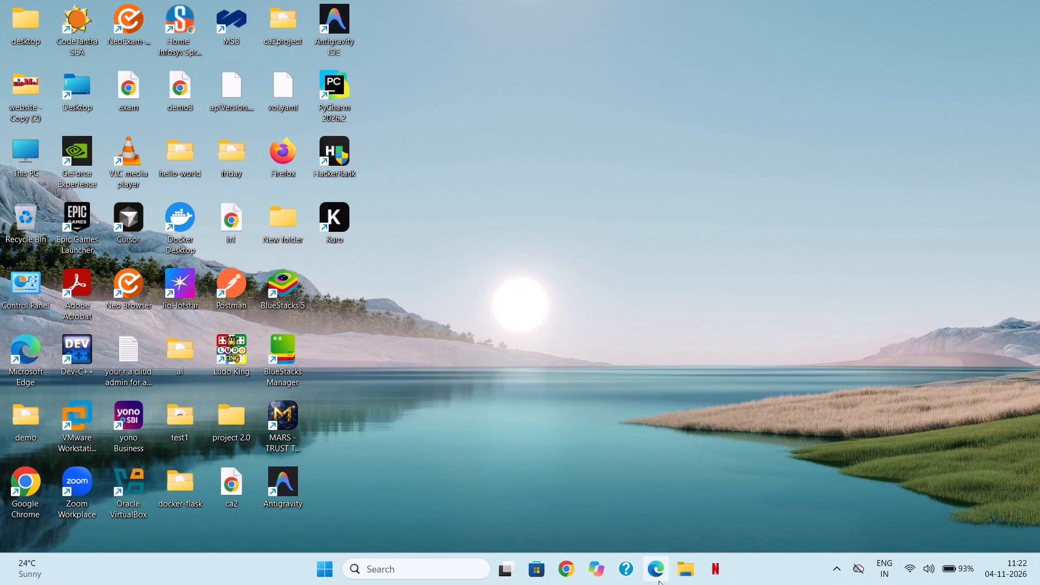
# Start a new Chrome window on the new desktop and go to chatgpt.com.
pyautogui.click(568, 571)
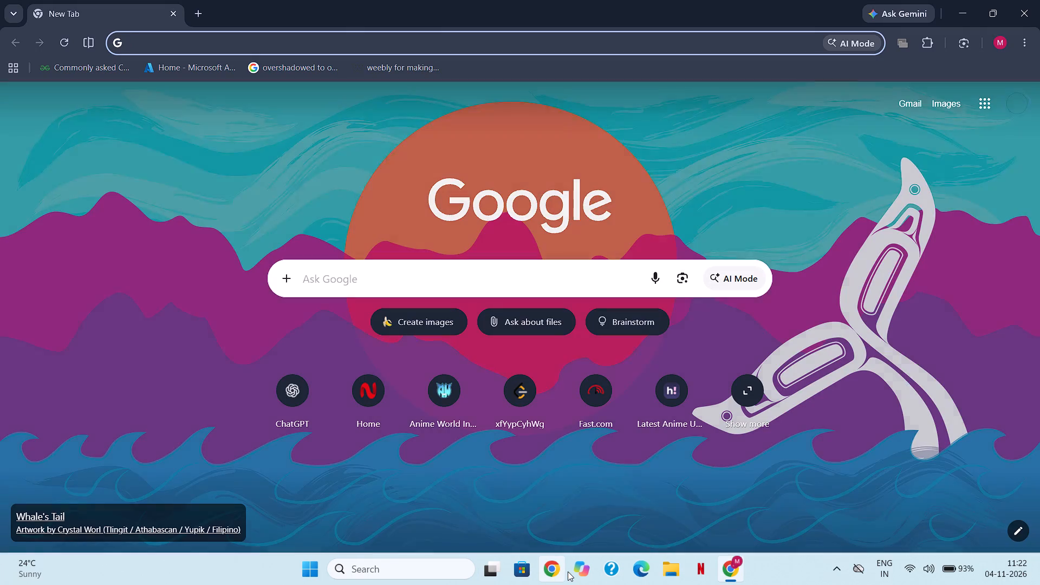
pyautogui.write('ch')
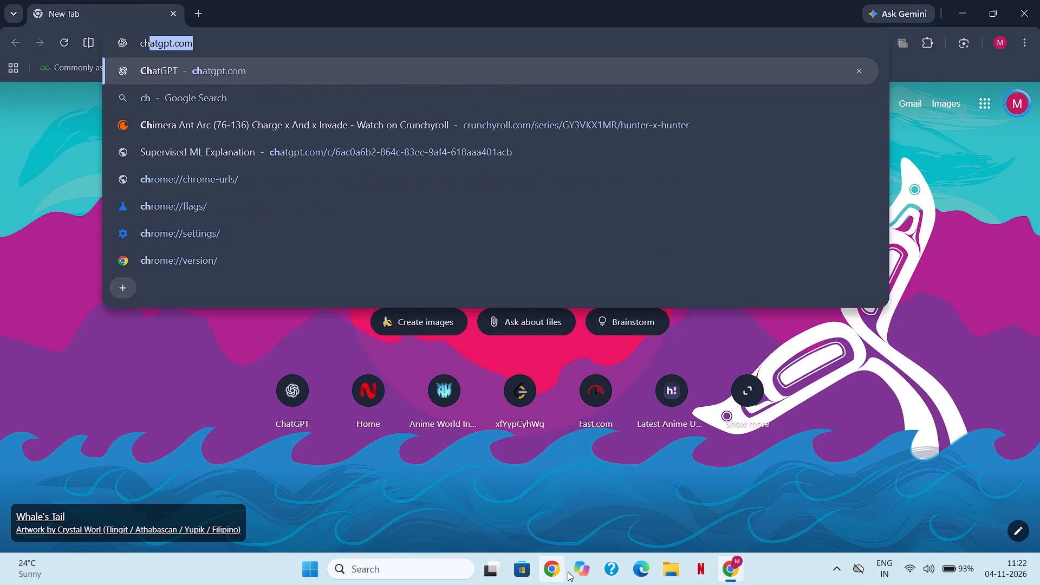
pyautogui.press('Return')
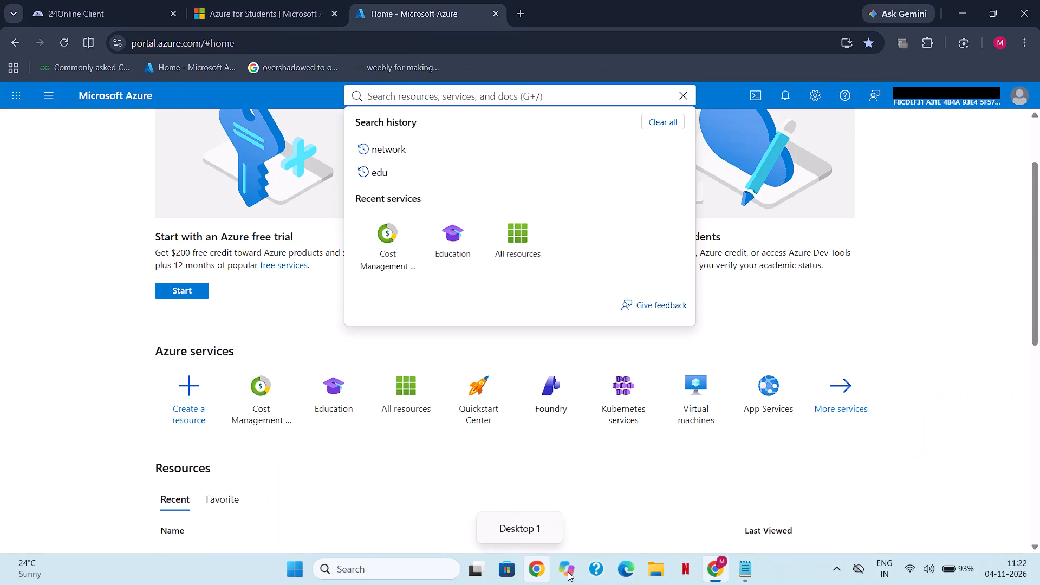
pyautogui.click(432, 102)
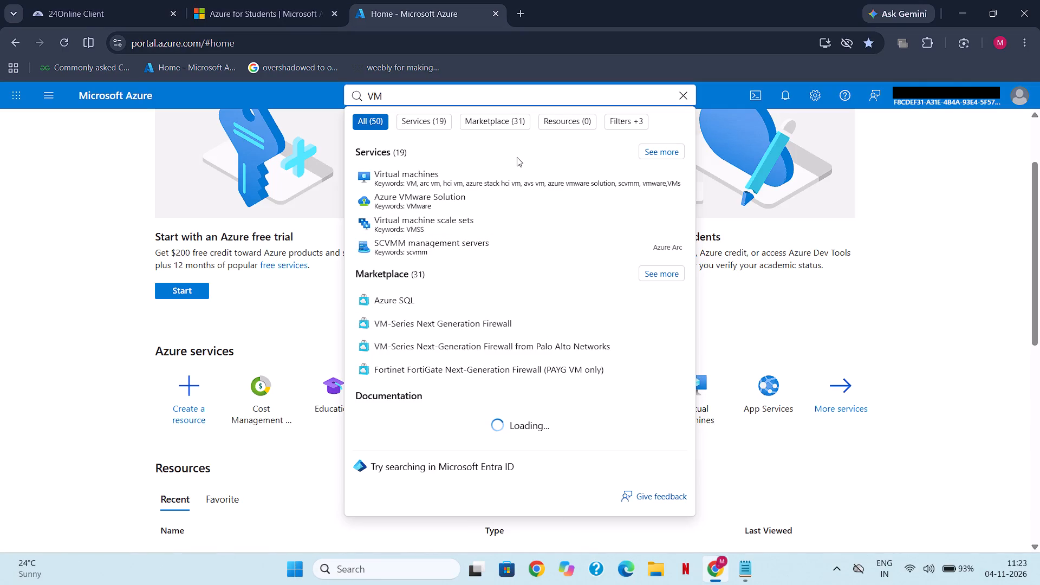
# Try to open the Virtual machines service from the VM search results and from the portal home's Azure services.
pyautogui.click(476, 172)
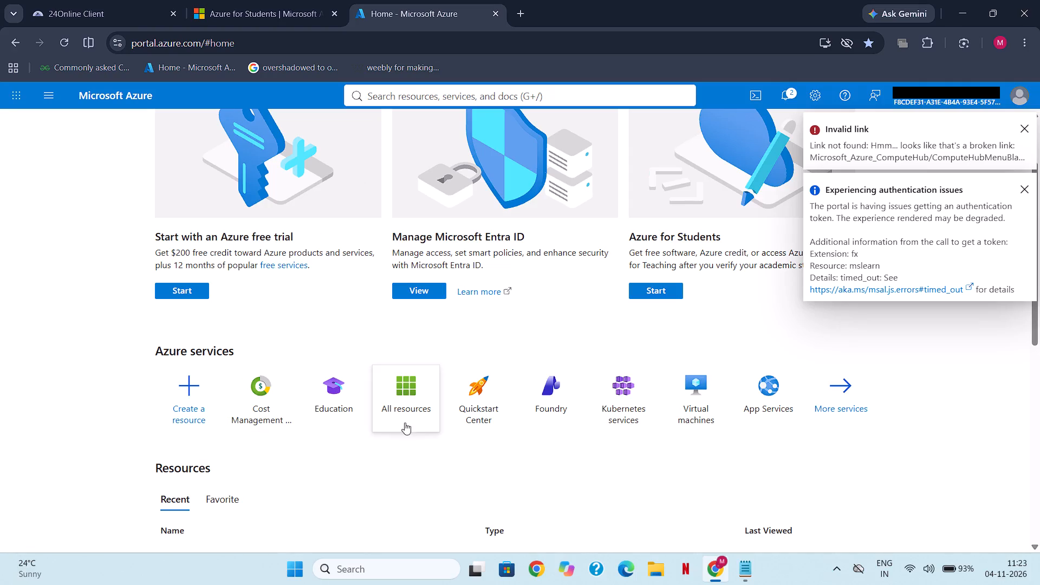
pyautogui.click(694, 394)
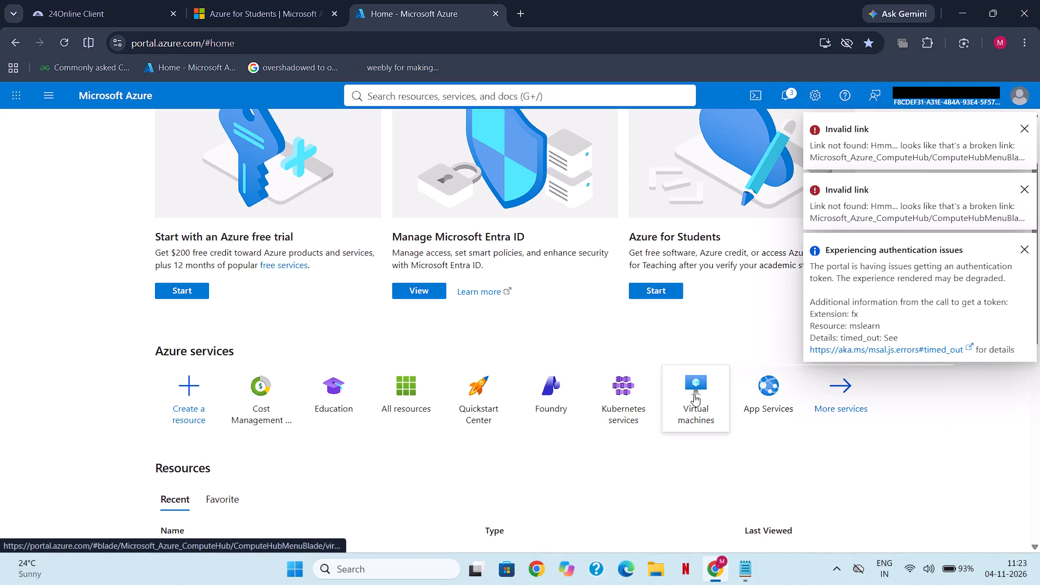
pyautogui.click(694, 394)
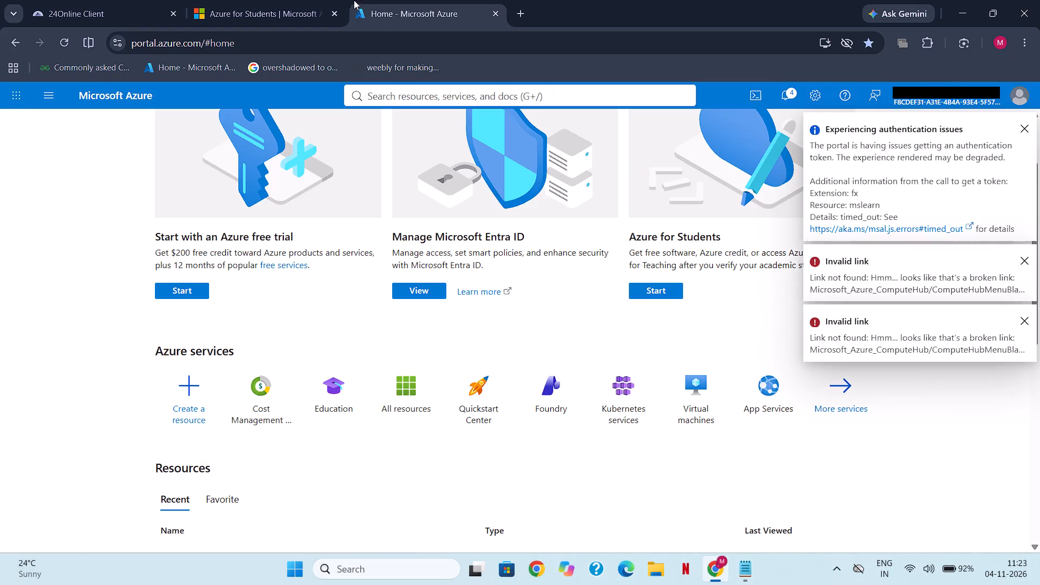
# Close the Azure portal home tab.
pyautogui.click(497, 10)
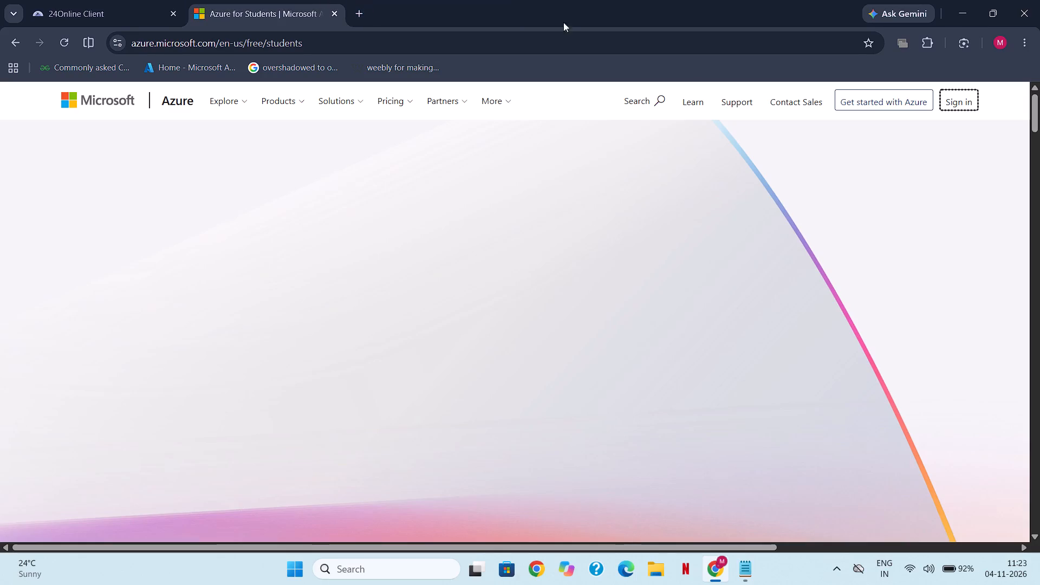
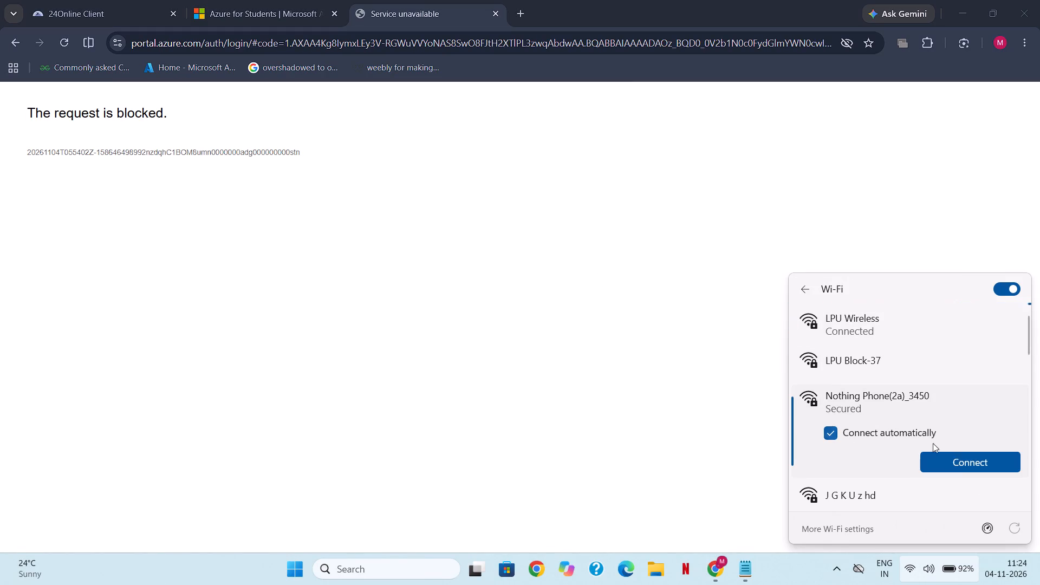
# Connect the computer to the "Nothing Phone(2a)_3450" Wi-Fi network, with automatic connection enabled, and return to the blocked Azure portal page.
pyautogui.click(959, 467)
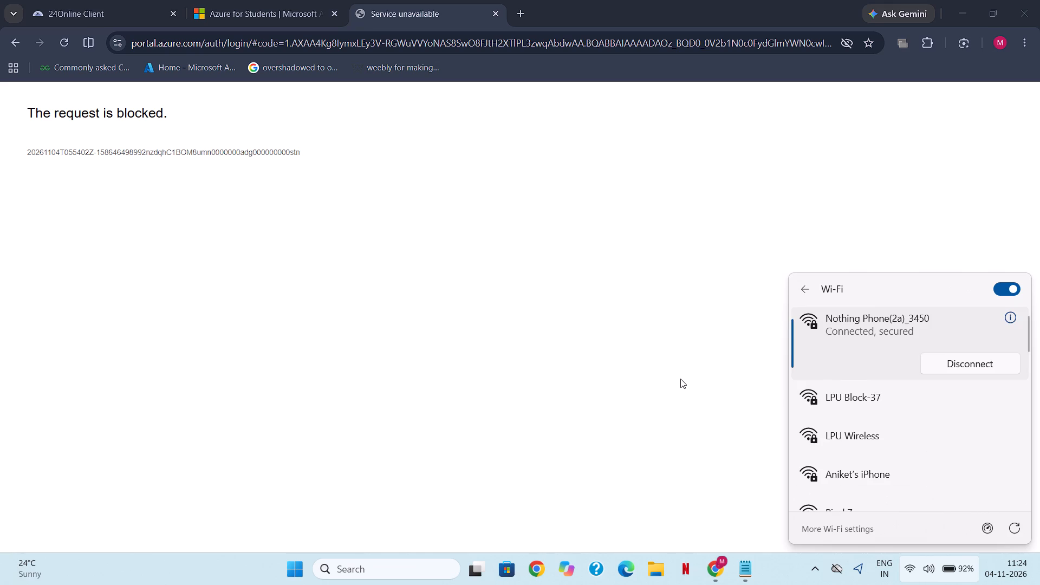
pyautogui.click(481, 277)
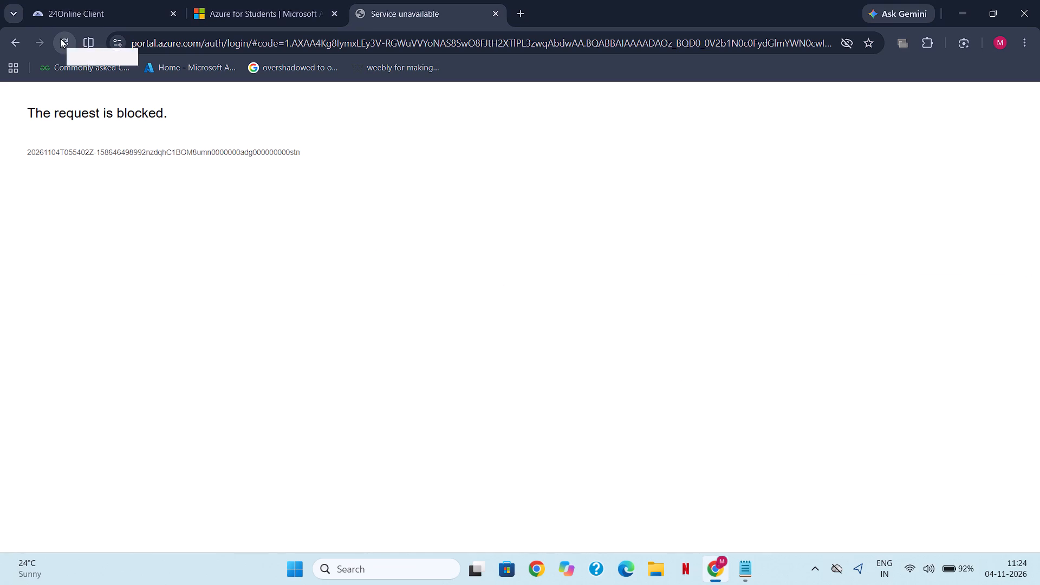
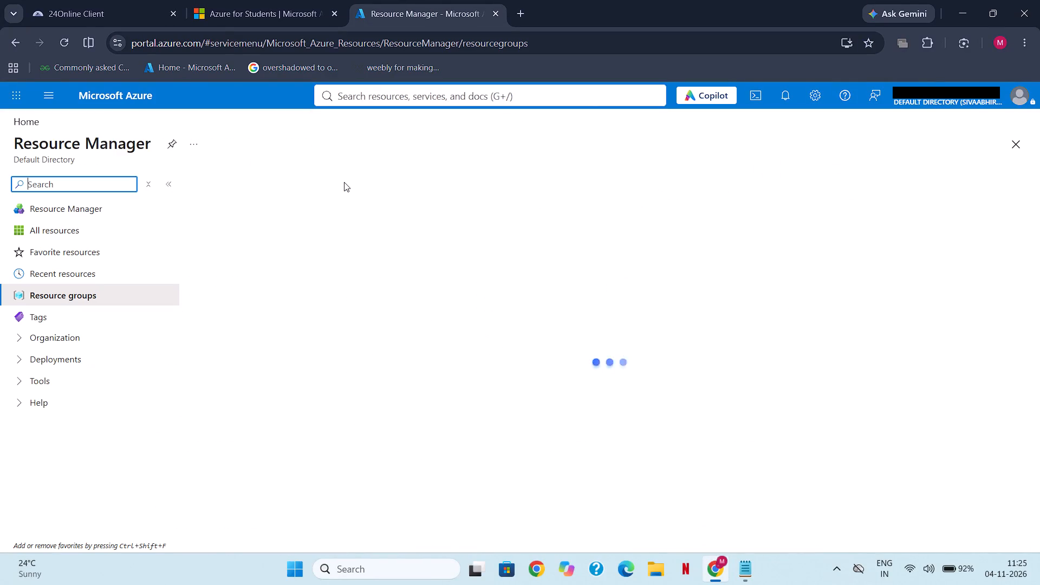
# Create a resource group named Exam-RG in the Azure for Students subscription, in the East Asia region.
pyautogui.click(216, 180)
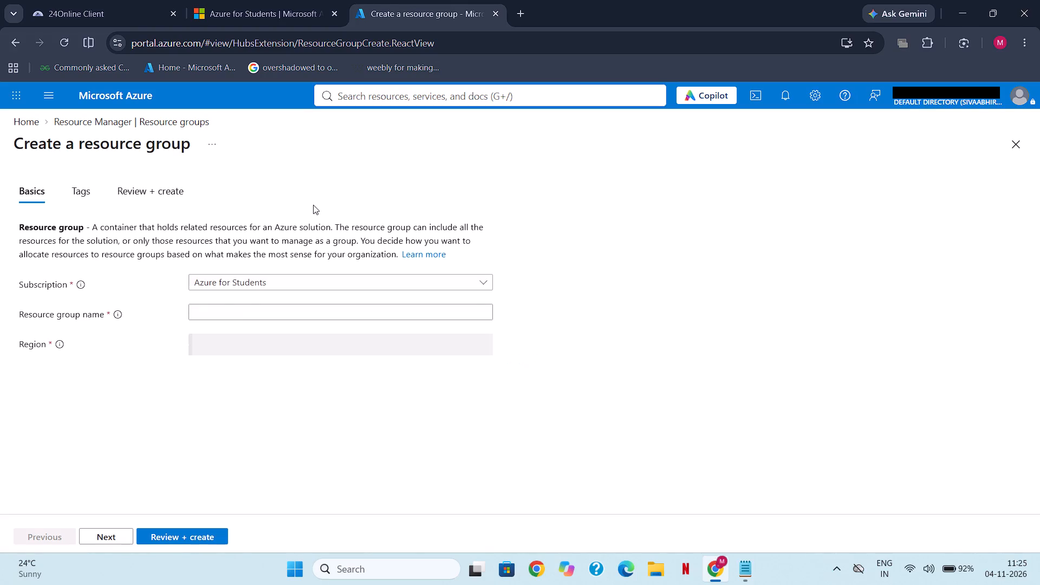
pyautogui.click(240, 312)
pyautogui.write('Exam')
pyautogui.write('-RG')
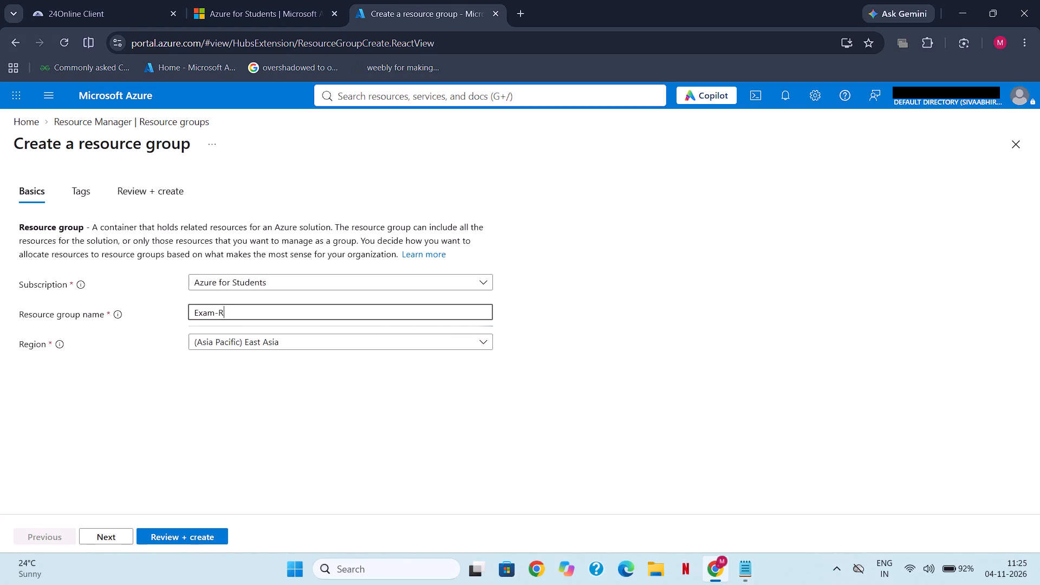
pyautogui.click(206, 538)
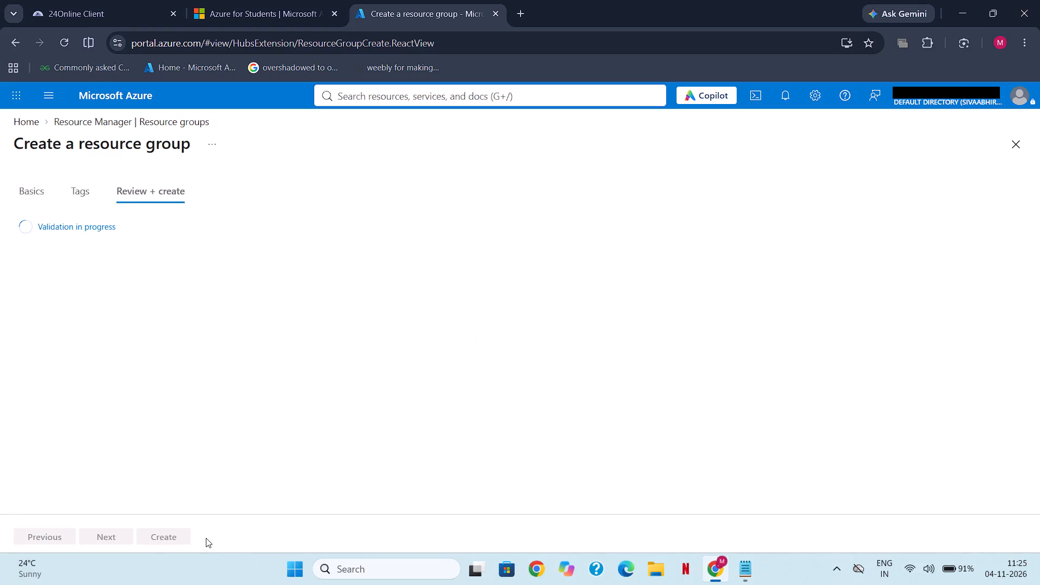
pyautogui.click(164, 530)
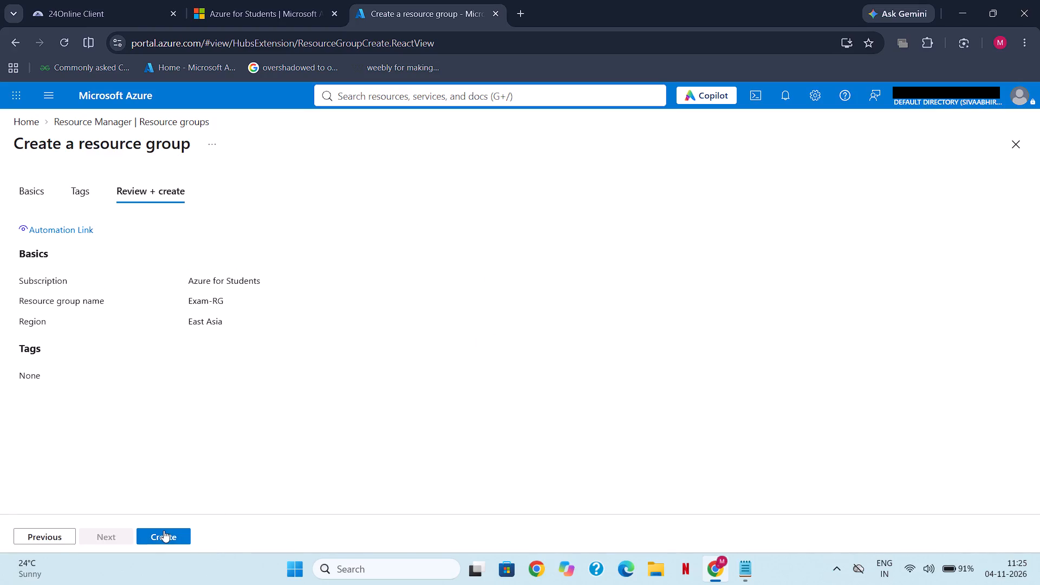
pyautogui.click(164, 530)
pyautogui.click(167, 536)
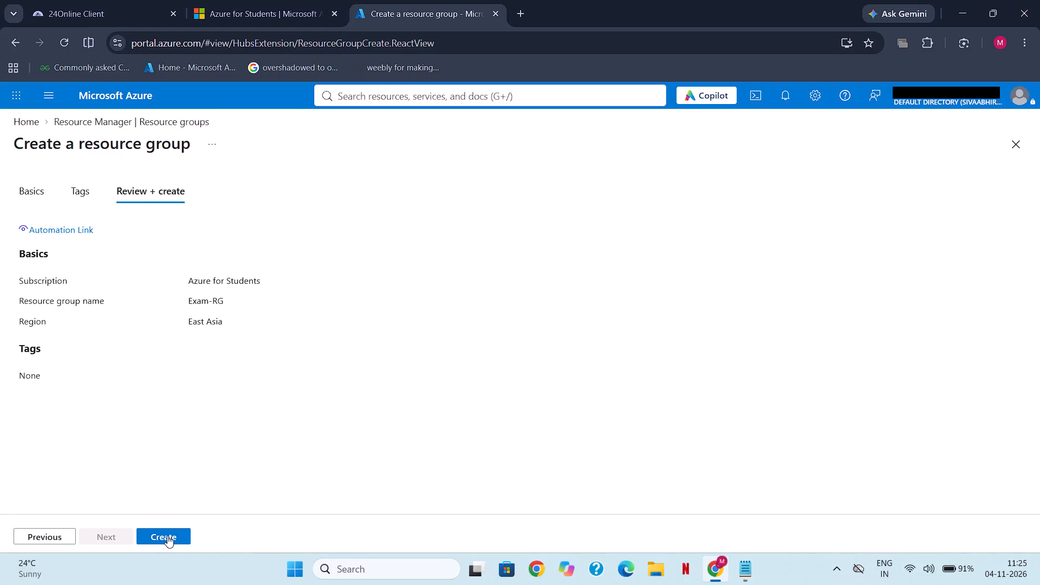
pyautogui.click(167, 536)
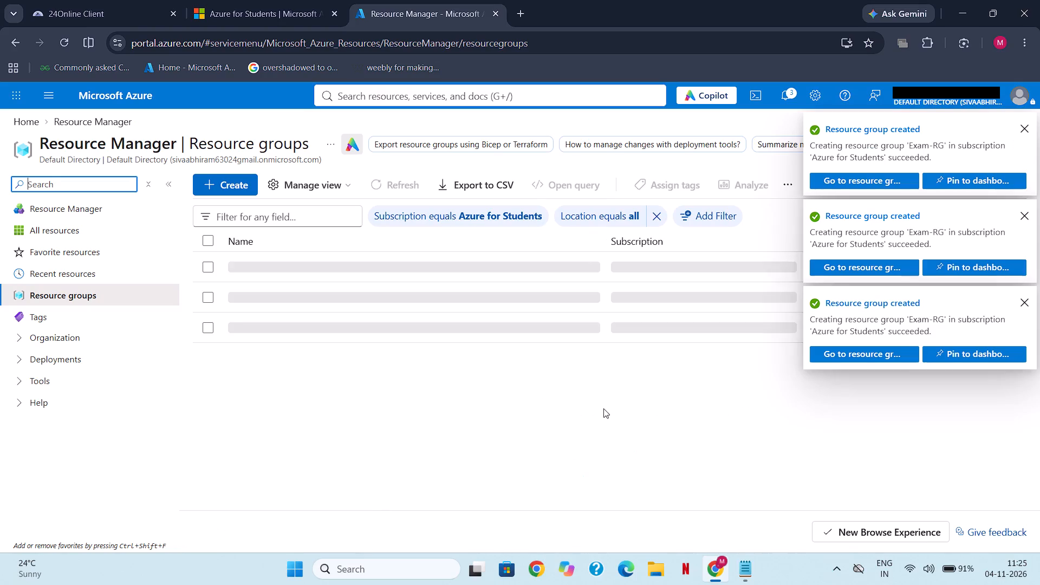
# Return to the Azure portal home and search the resources for "Vnet".
pyautogui.click(151, 95)
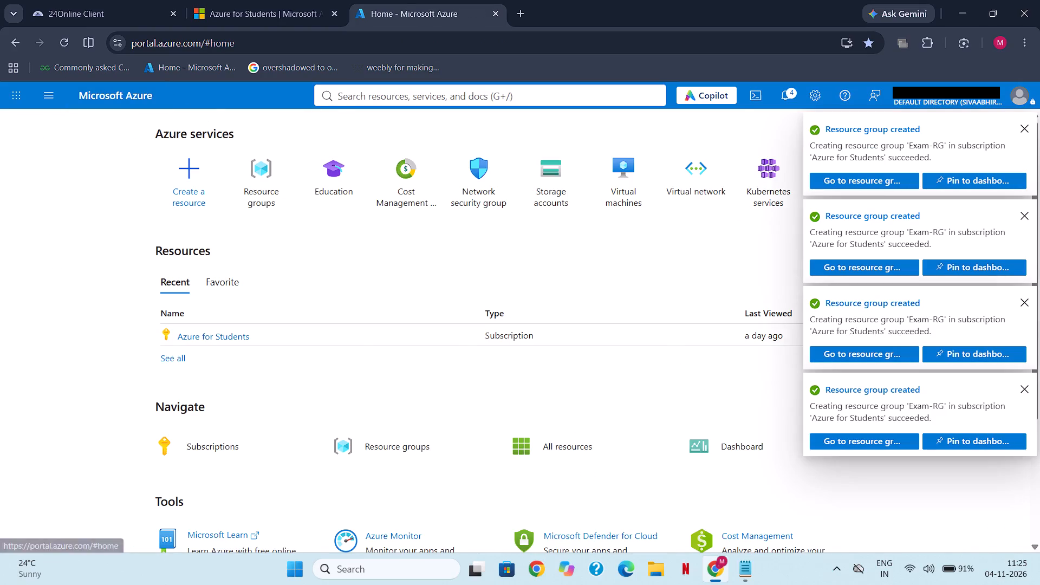
pyautogui.click(355, 96)
pyautogui.write('Vnet')
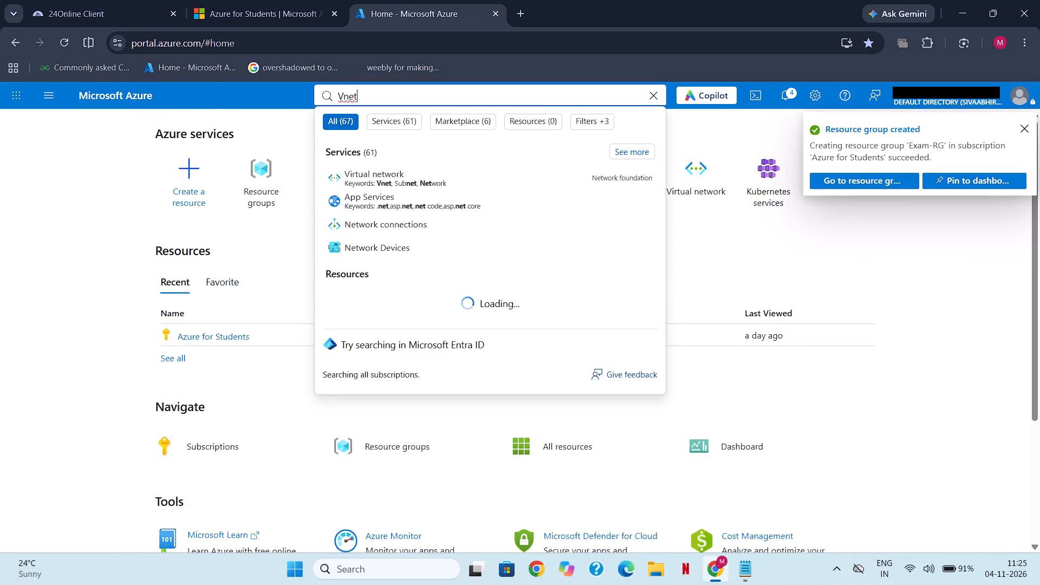
# Start a new virtual network in resource group Exam-RG, East Asia region, and name it Exam-VNet.
pyautogui.click(405, 177)
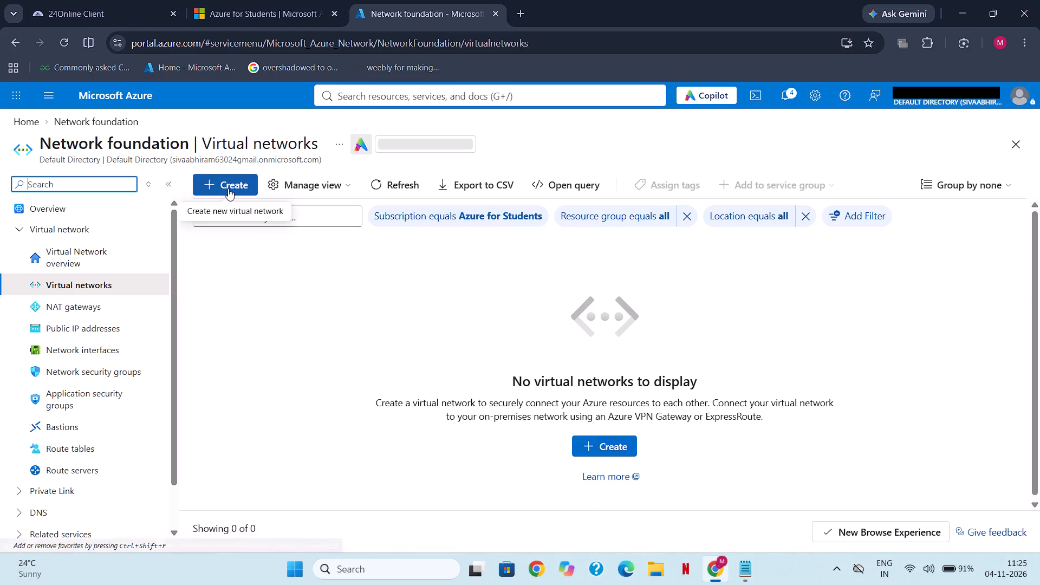
pyautogui.click(228, 188)
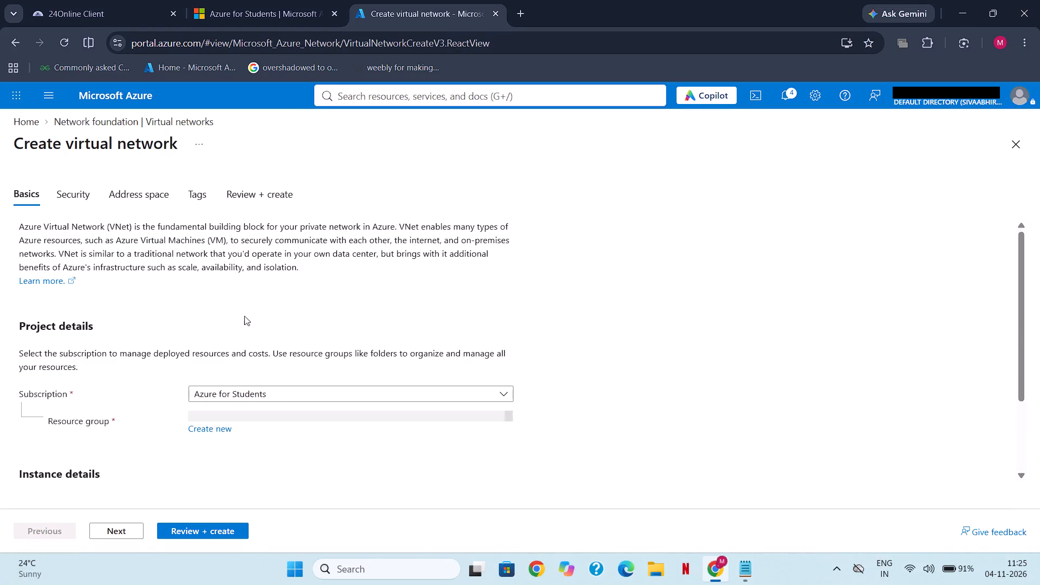
pyautogui.scroll(-2, 288, 314)
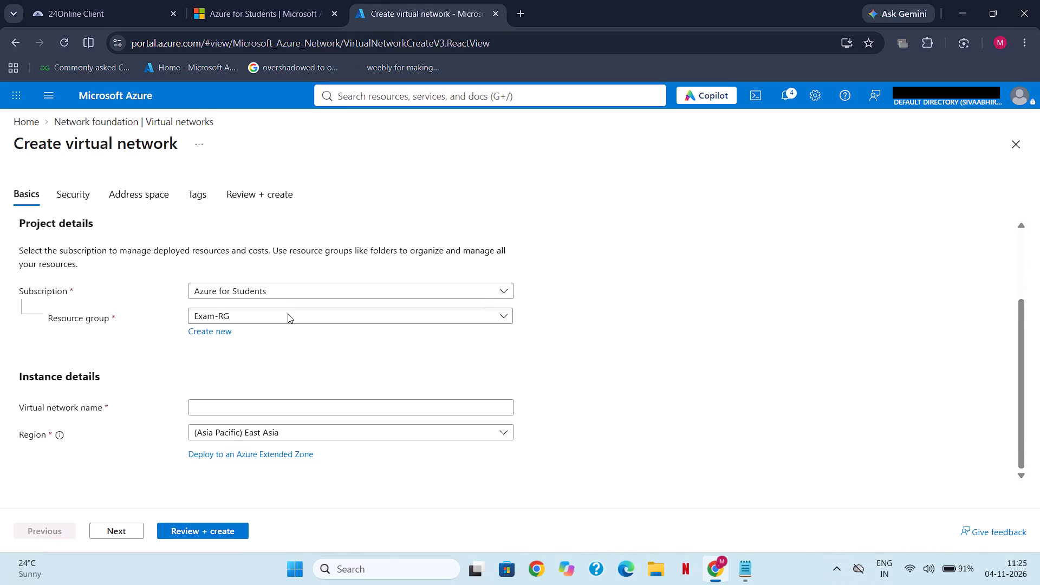
pyautogui.scroll(-1, 288, 314)
pyautogui.click(263, 408)
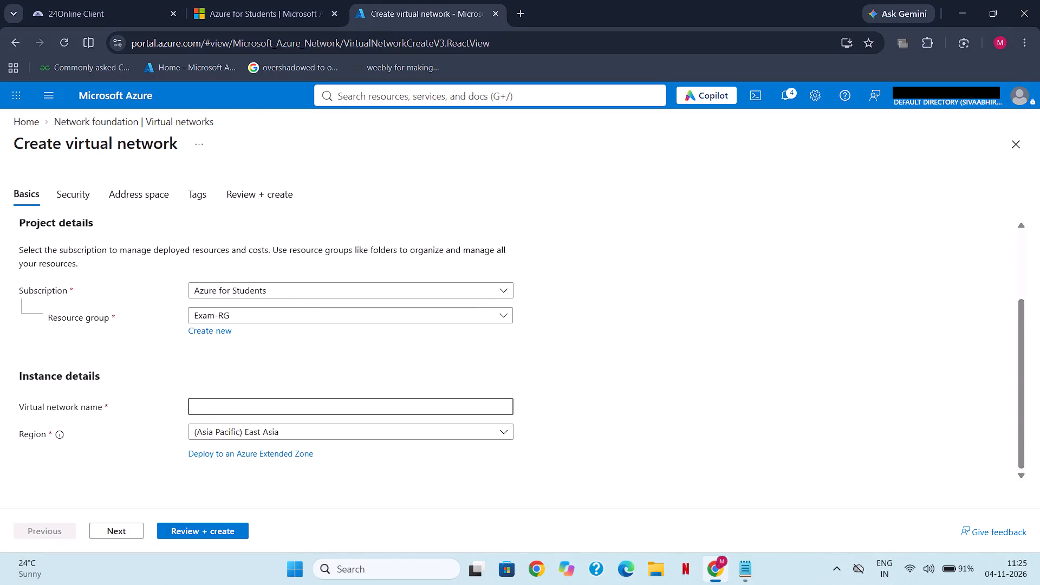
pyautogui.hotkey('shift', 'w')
pyautogui.press('BackSpace')
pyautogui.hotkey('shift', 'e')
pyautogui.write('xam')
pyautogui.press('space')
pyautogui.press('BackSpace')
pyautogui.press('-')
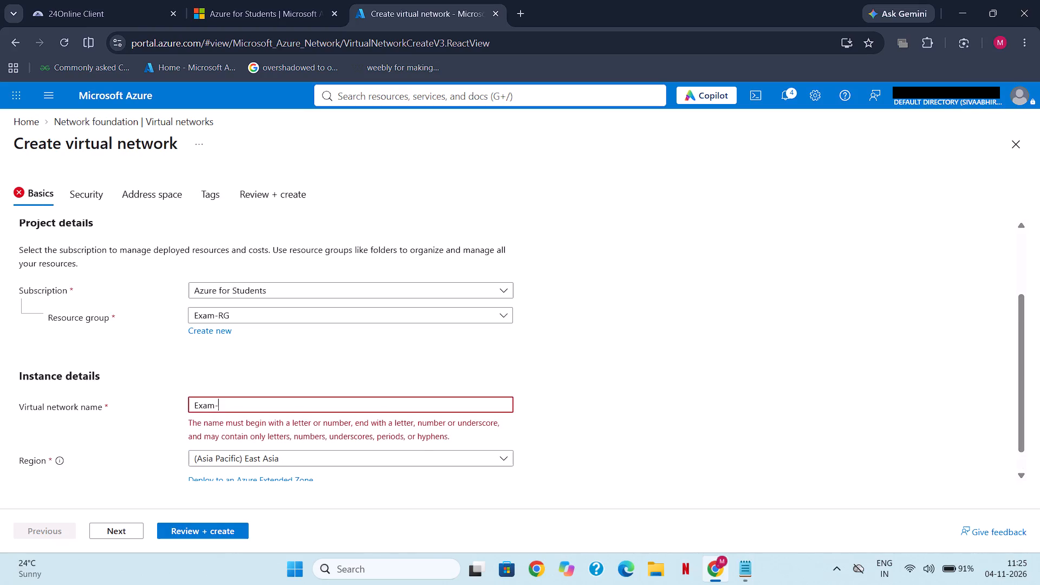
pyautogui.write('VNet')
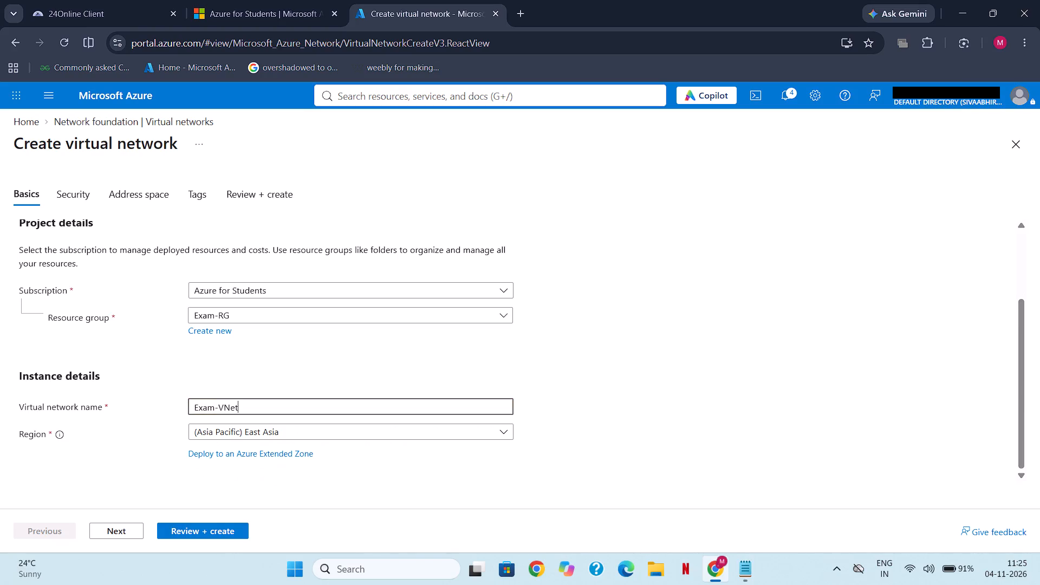
pyautogui.scroll(-2, 485, 344)
# Set the starting address of the virtual network's IPv4 address space to 10.10.0.0.
pyautogui.click(77, 194)
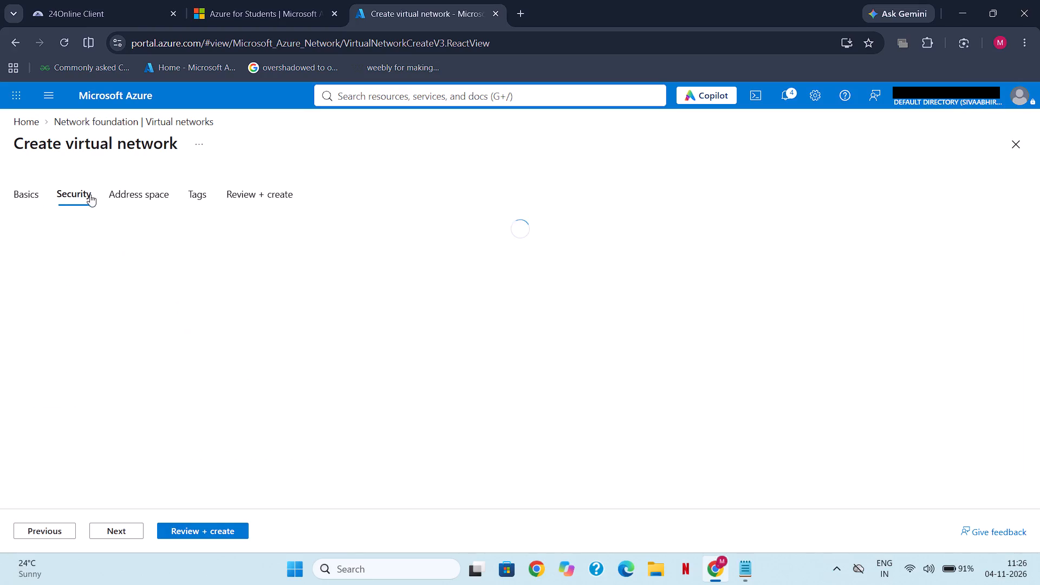
pyautogui.click(126, 194)
pyautogui.scroll(-1, 184, 257)
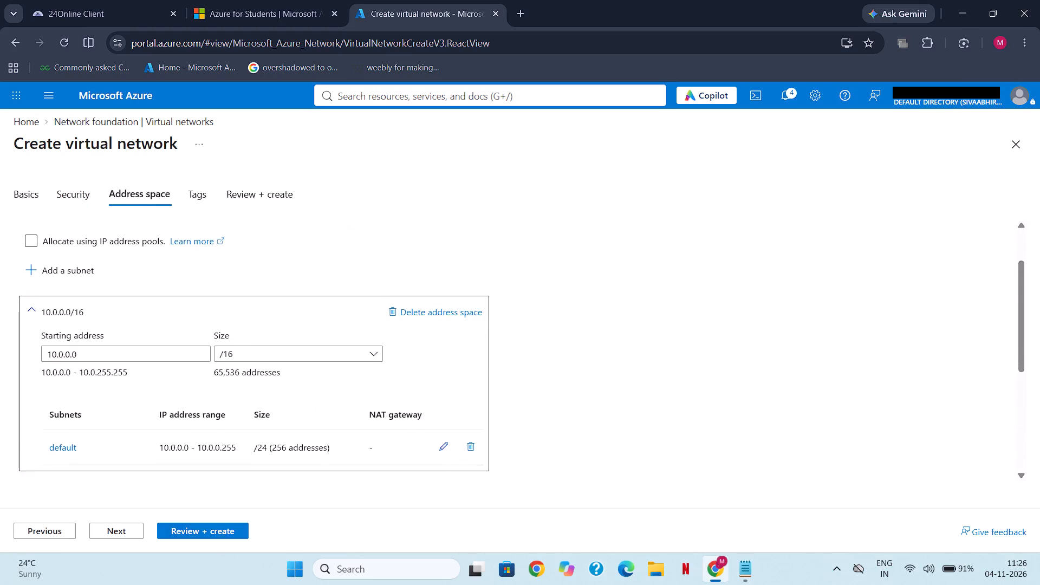
pyautogui.scroll(-2, 184, 257)
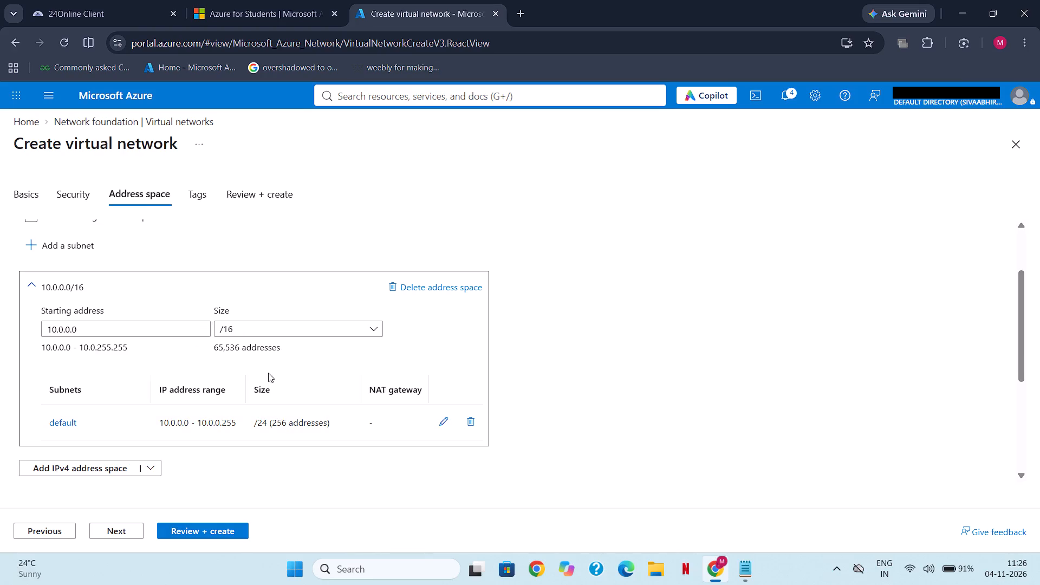
pyautogui.click(67, 333)
pyautogui.press('Left')
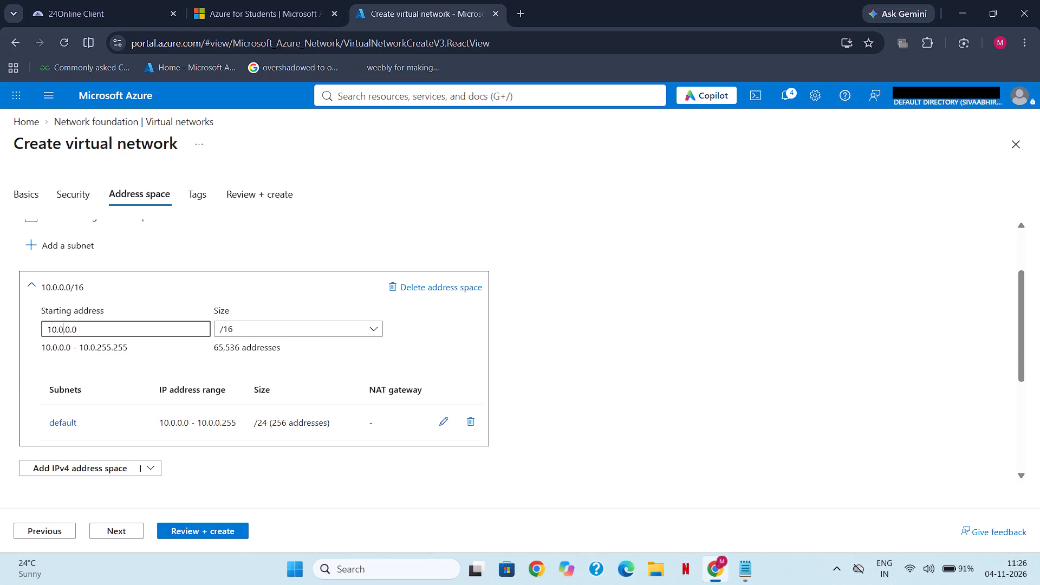
pyautogui.press('BackSpace')
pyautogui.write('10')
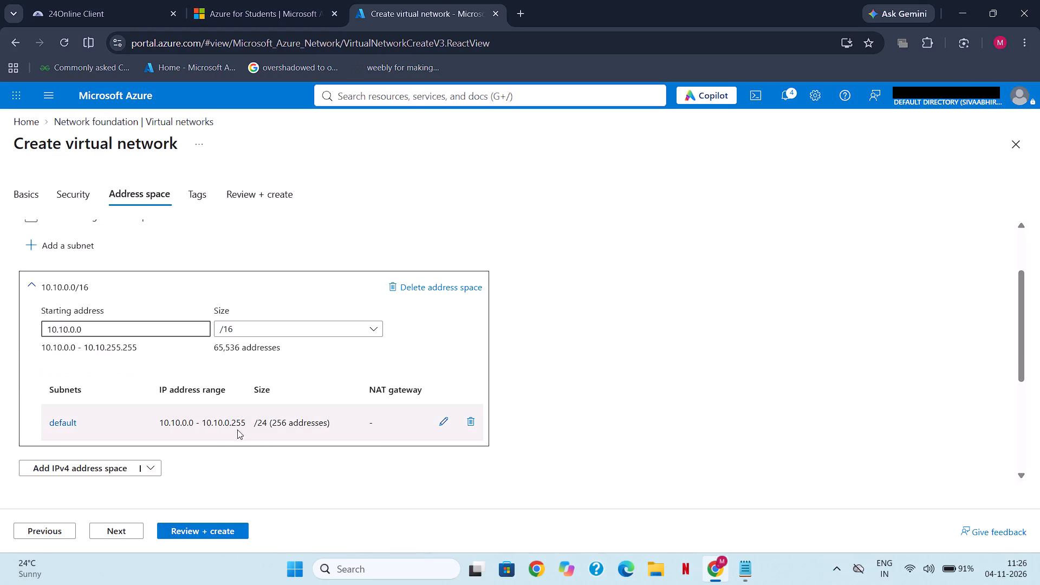
# Rename the default subnet in the 10.10.0.0/16 address space as Subnet1.
pyautogui.click(441, 419)
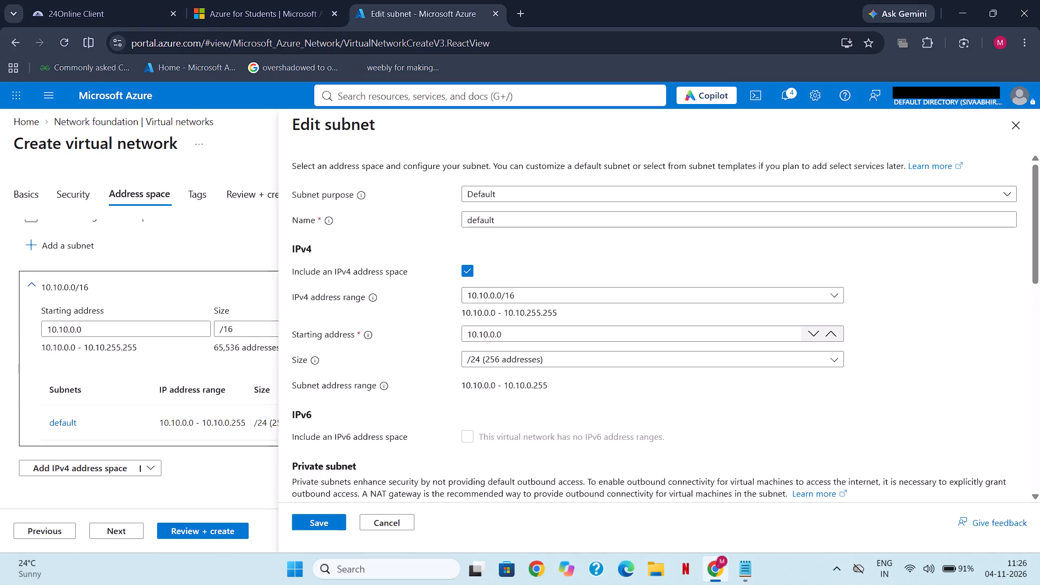
pyautogui.moveTo(508, 217); pyautogui.dragTo(470, 218)
pyautogui.press('BackSpace')
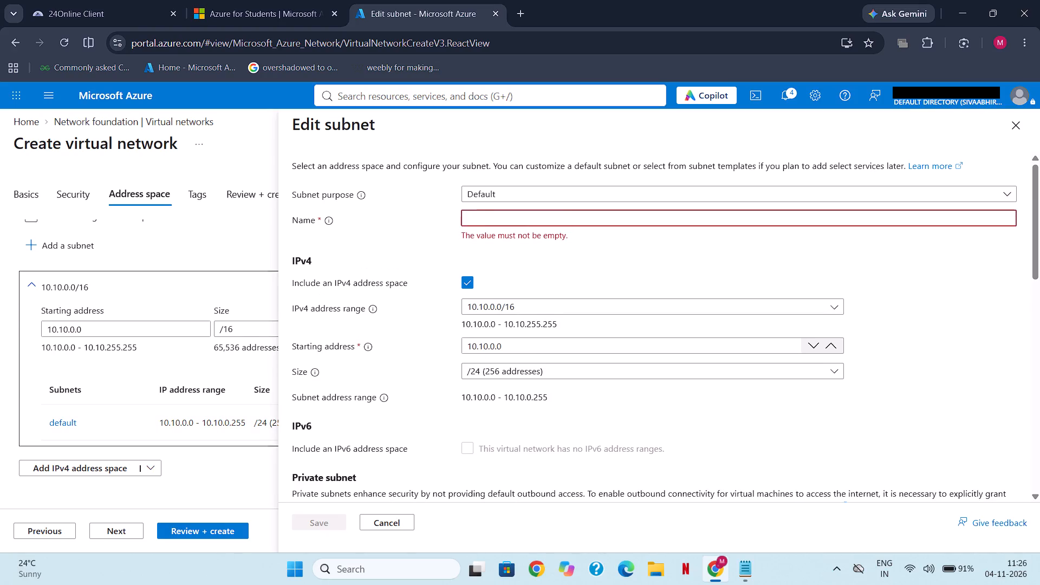
pyautogui.write('Sub')
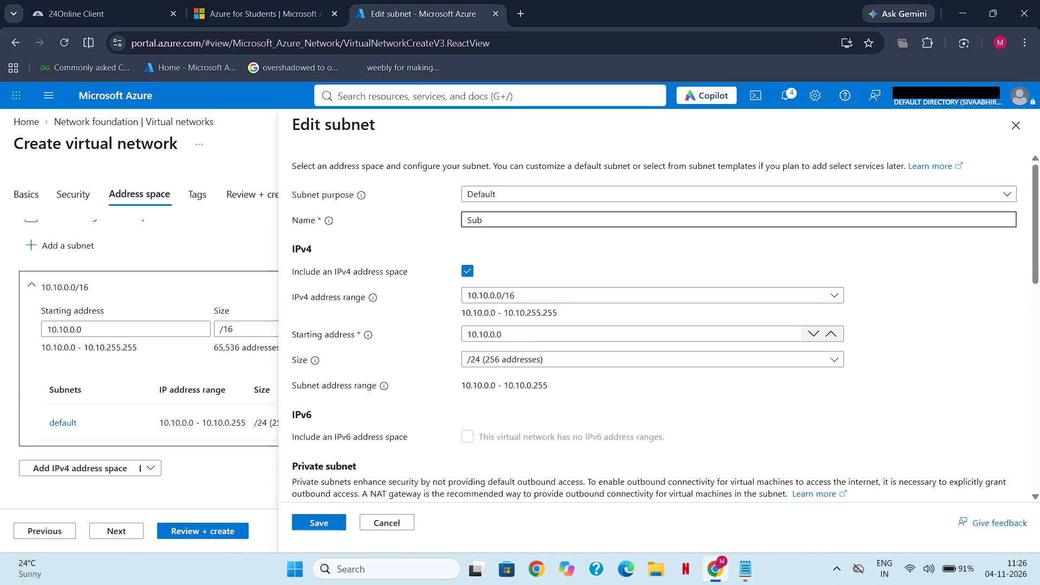
pyautogui.write('net')
pyautogui.press('1')
# Set Subnet1's starting address to 10.10.1.0 and save the subnet.
pyautogui.click(518, 330)
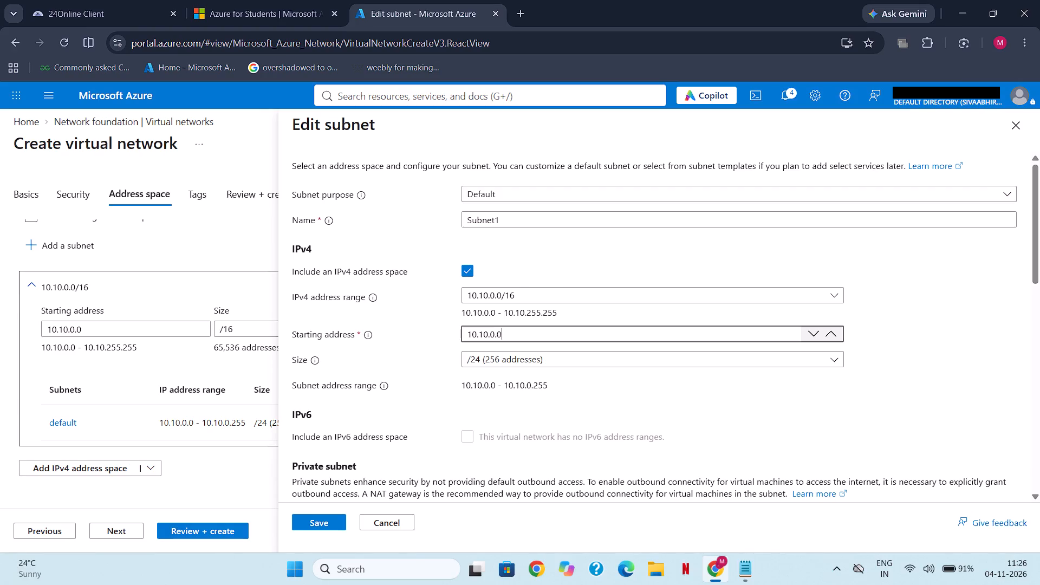
pyautogui.press('BackSpace')
pyautogui.press('1')
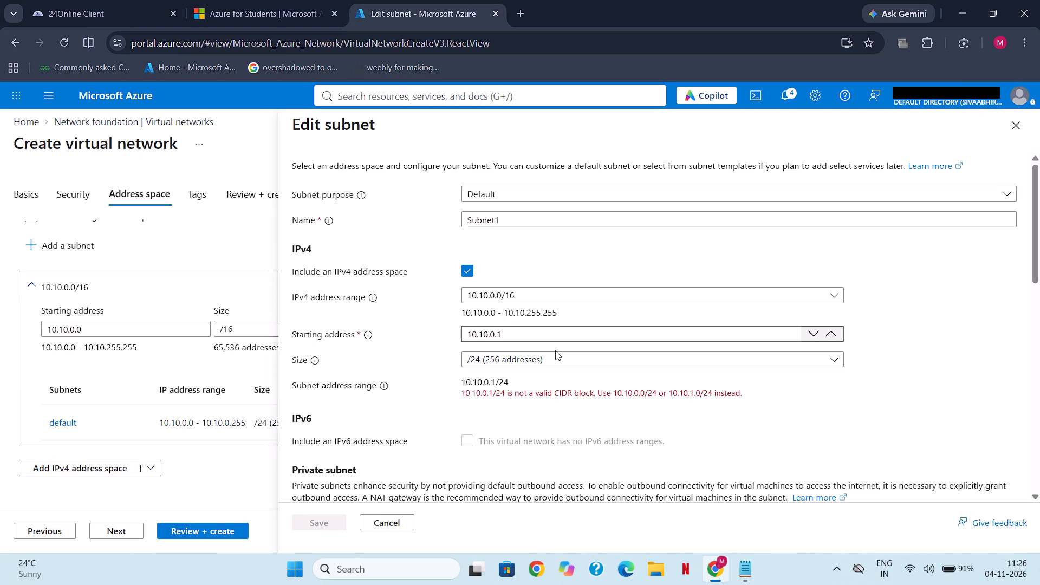
pyautogui.press('BackSpace')
pyautogui.press('0')
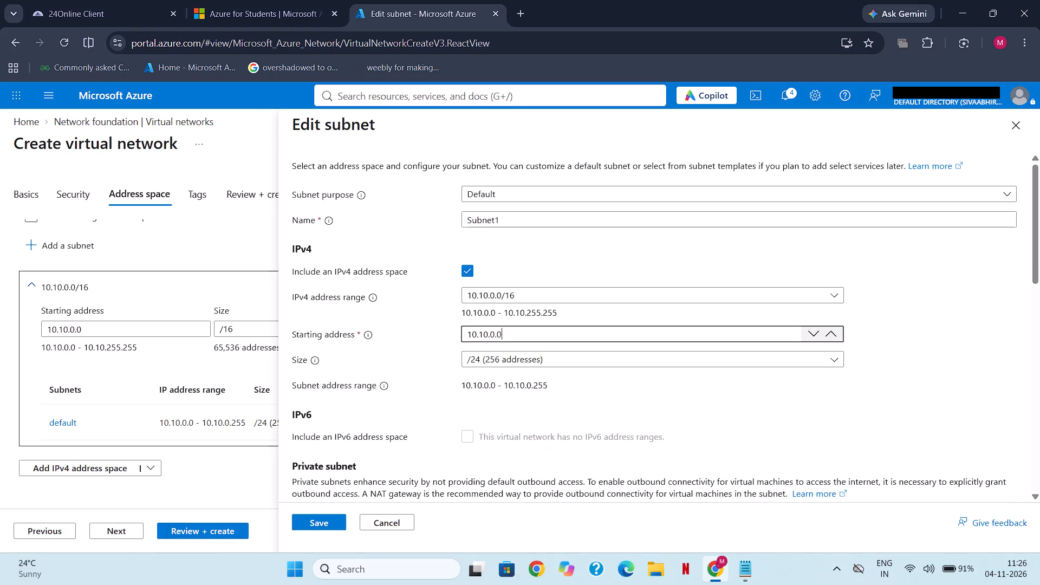
pyautogui.press('Left')
pyautogui.press('Left')
pyautogui.press('BackSpace')
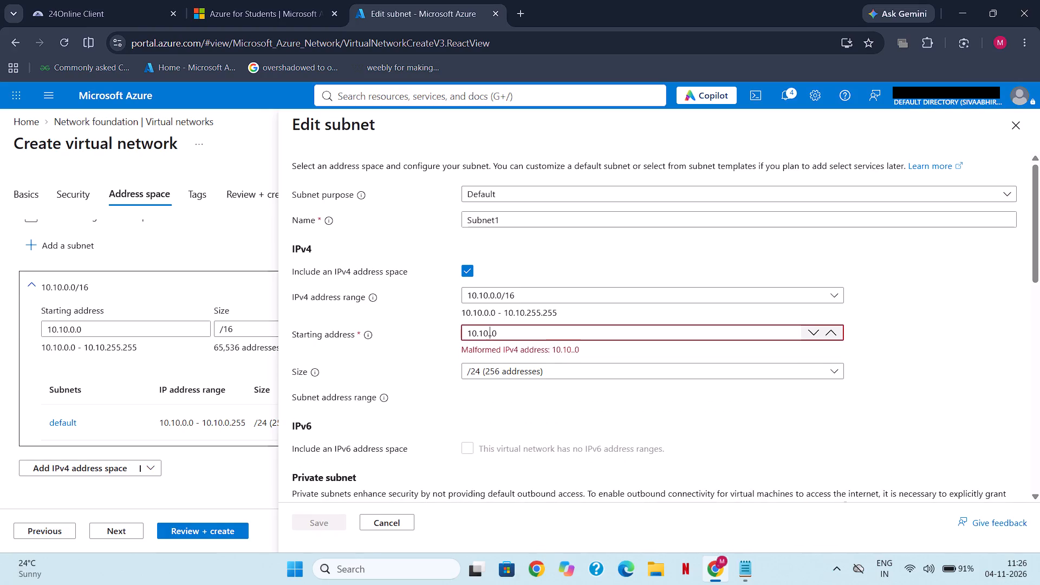
pyautogui.press('1')
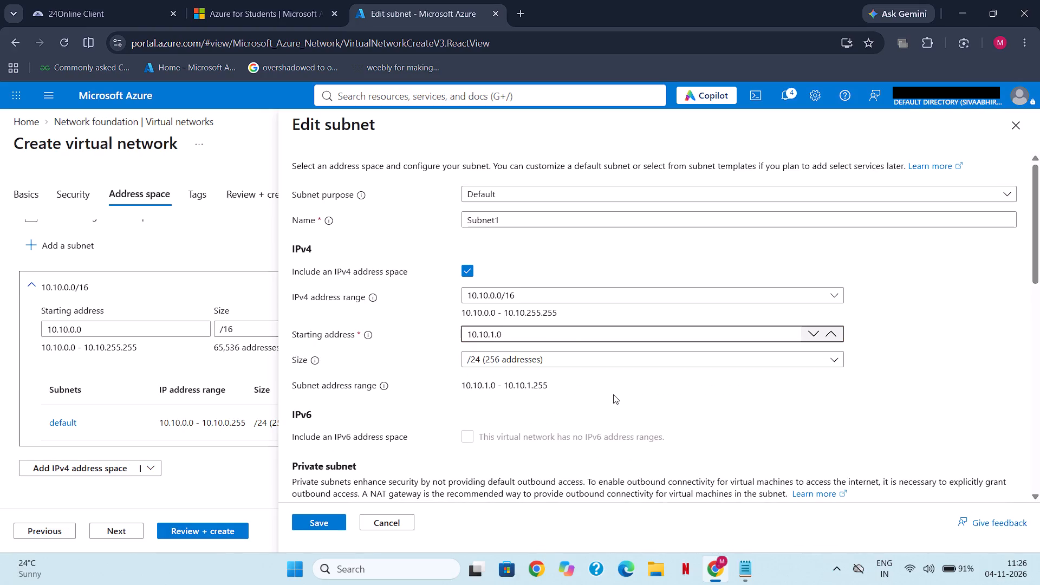
pyautogui.scroll(-1, 613, 394)
pyautogui.scroll(3, 613, 394)
pyautogui.click(315, 520)
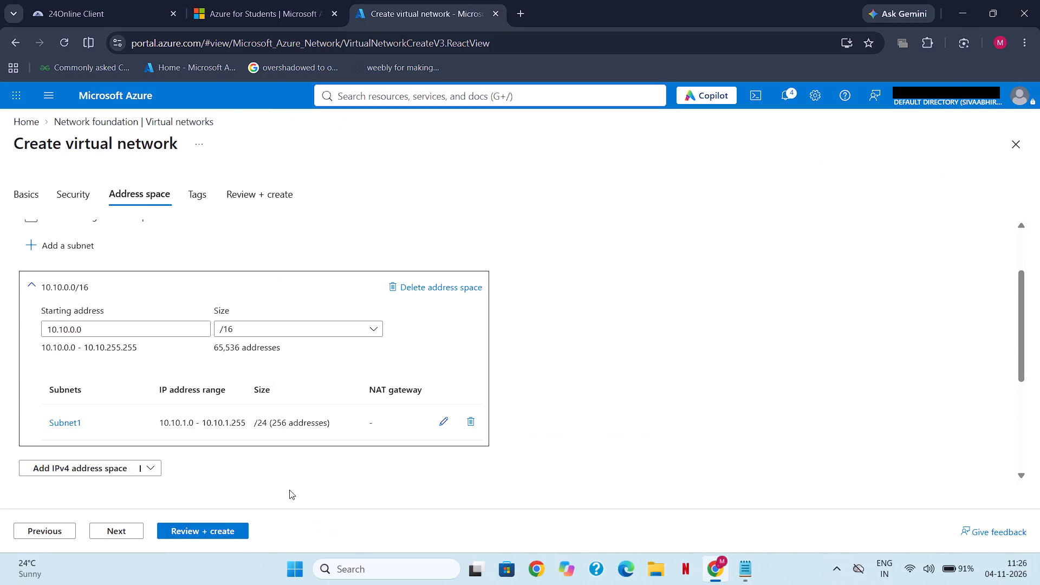
# Add a subnet with the Azure Bastion purpose, starting at 10.10.2.0 with size /26, to the 10.10.0.0/16 address space.
pyautogui.click(74, 252)
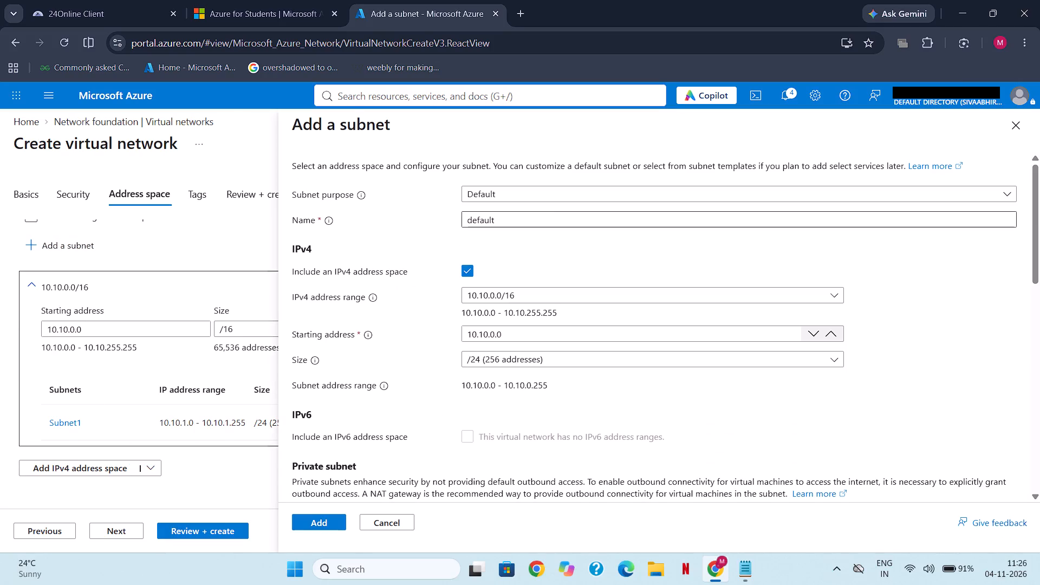
pyautogui.click(551, 190)
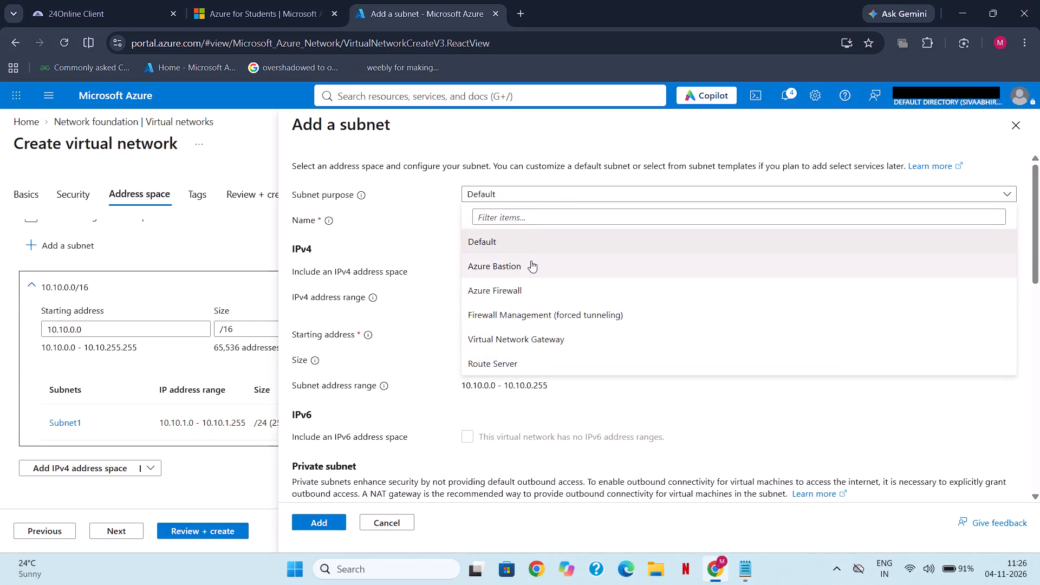
pyautogui.click(531, 262)
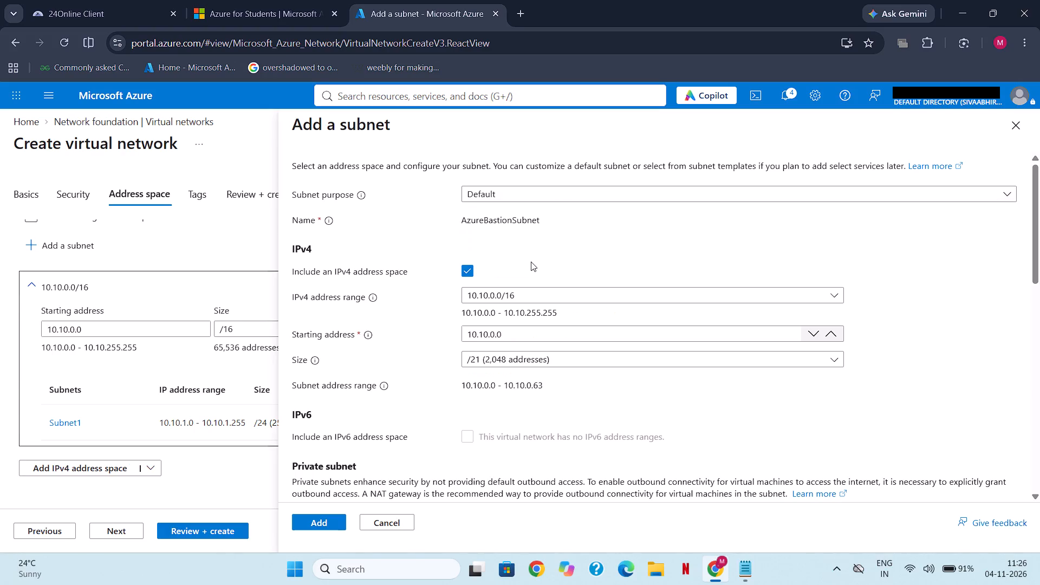
pyautogui.click(515, 333)
pyautogui.press('Left')
pyautogui.press('Left')
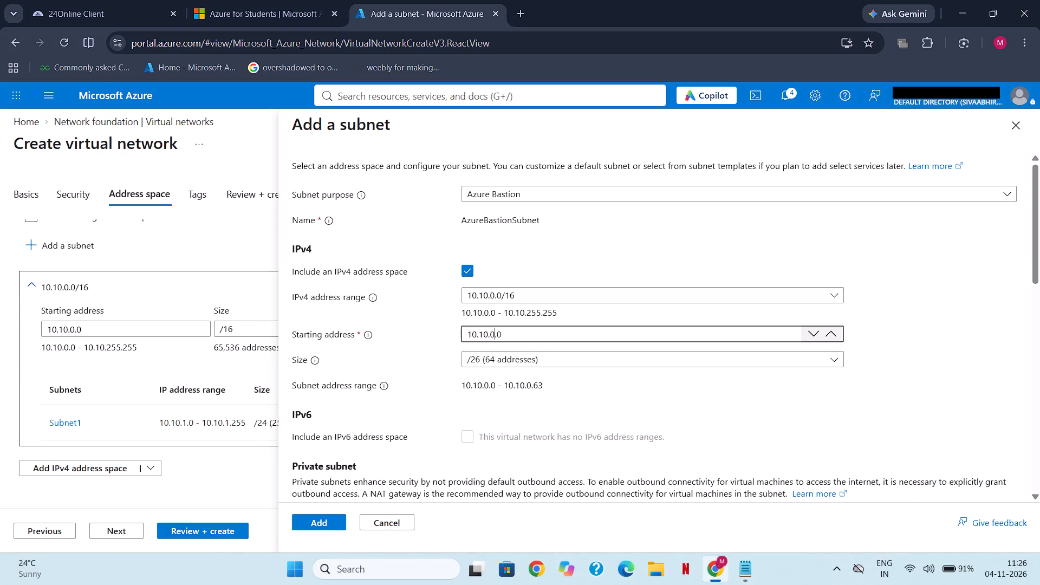
pyautogui.press('BackSpace')
pyautogui.press('2')
pyautogui.click(315, 522)
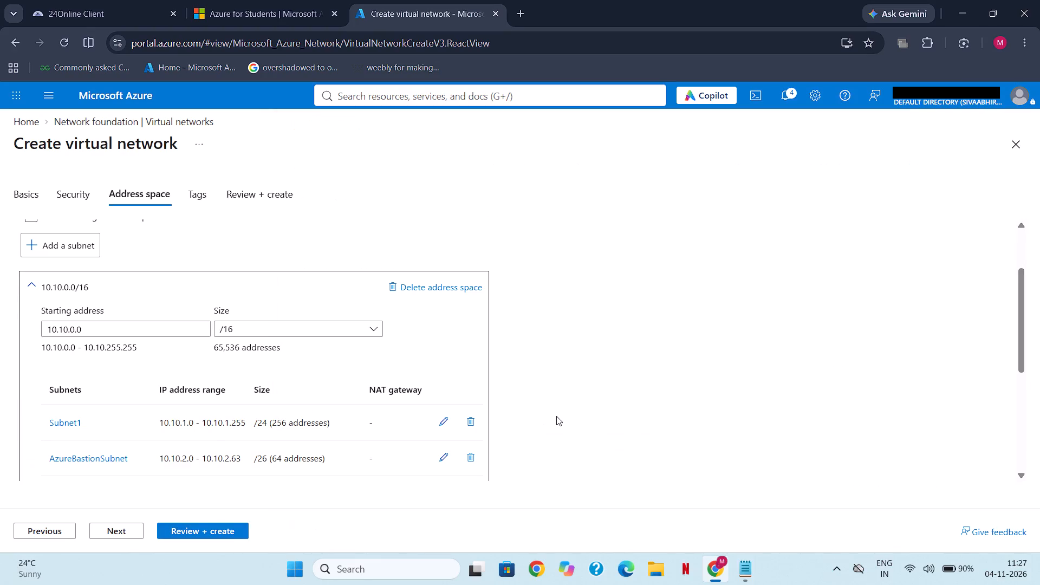
# Review the virtual network Exam-VNet and create it in resource group Exam-RG.
pyautogui.scroll(-1, 556, 416)
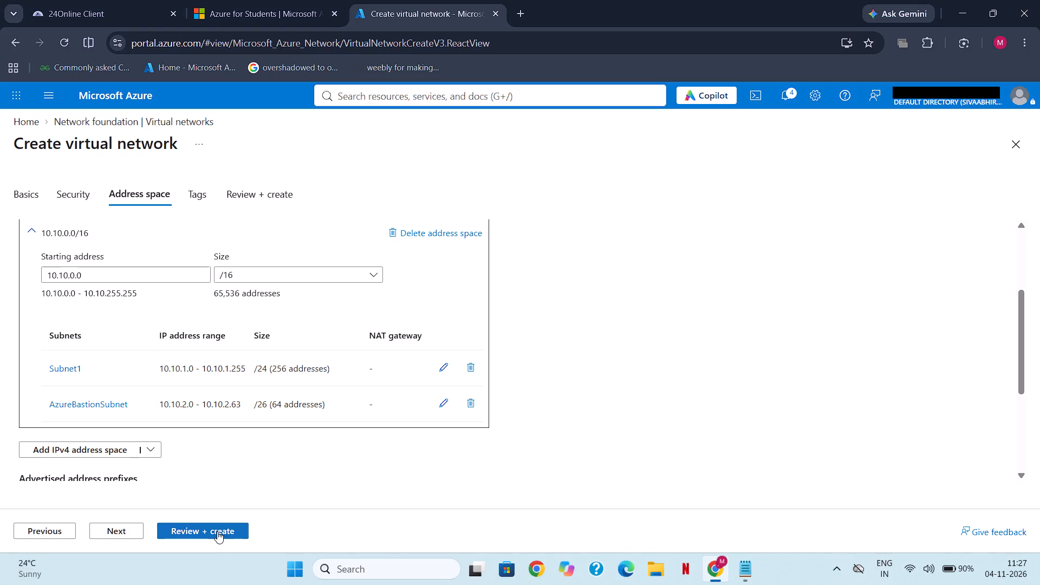
pyautogui.click(217, 531)
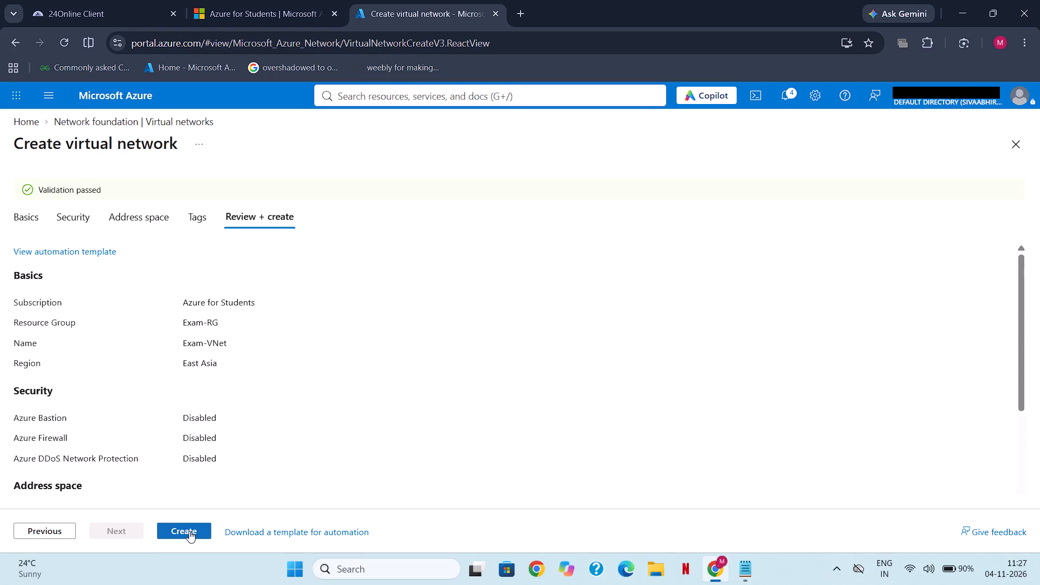
pyautogui.click(189, 531)
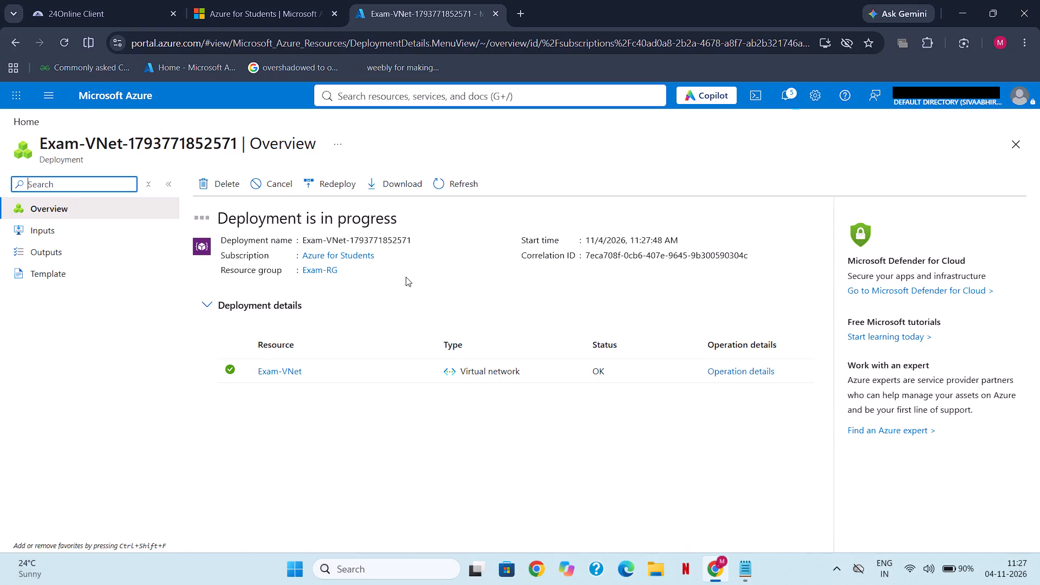
# Return to the Azure portal on the first desktop and start a new virtual machine in resource group Exam-RG.
pyautogui.click(107, 99)
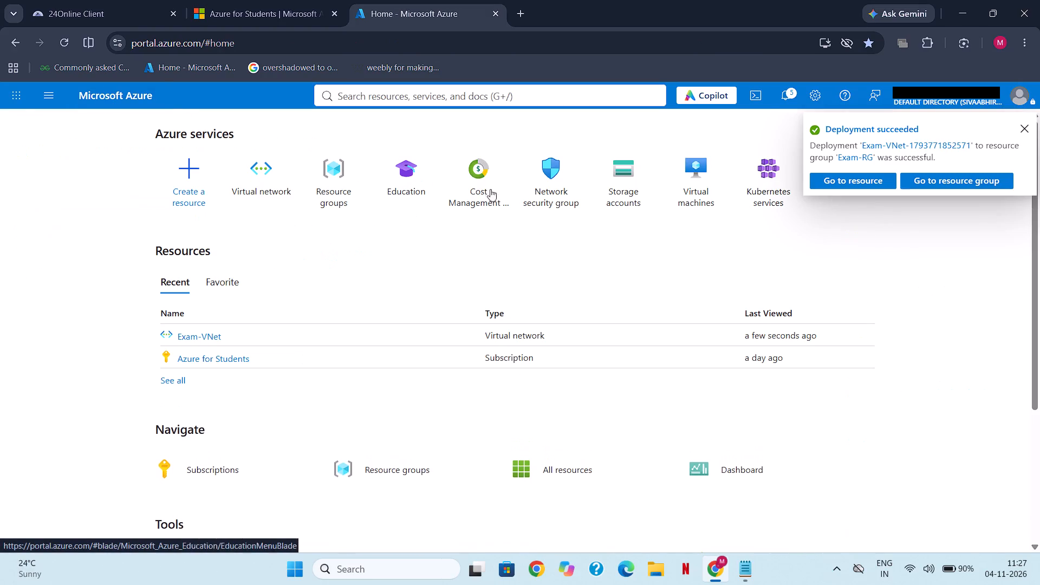
pyautogui.click(710, 182)
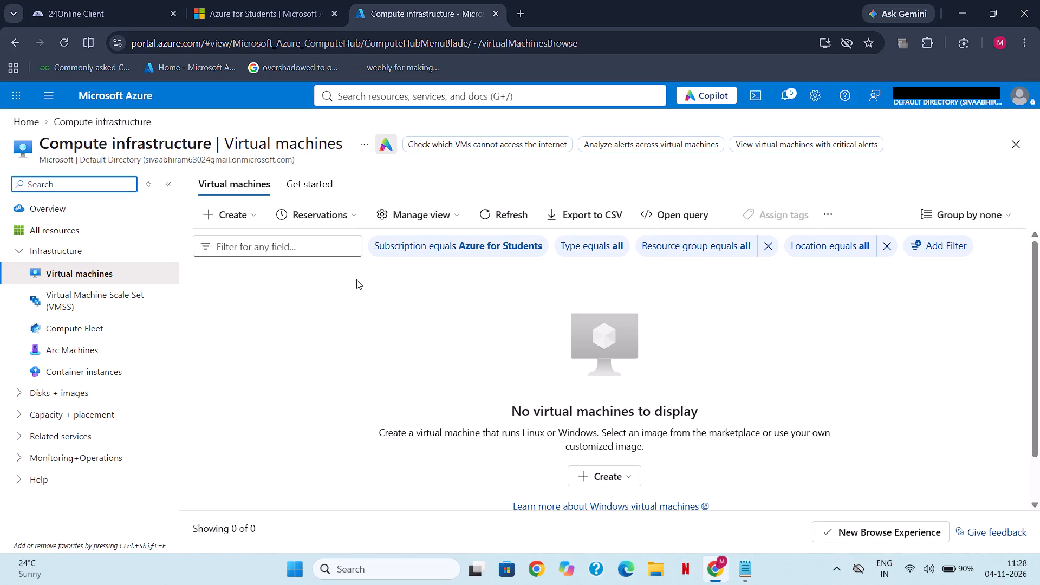
pyautogui.click(229, 209)
pyautogui.click(271, 253)
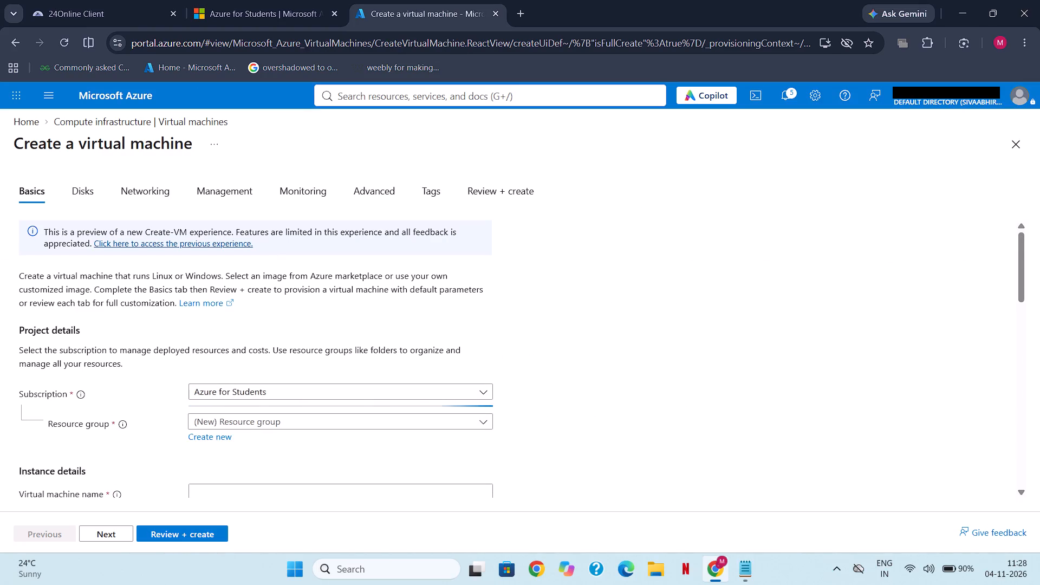
pyautogui.scroll(-1, 352, 383)
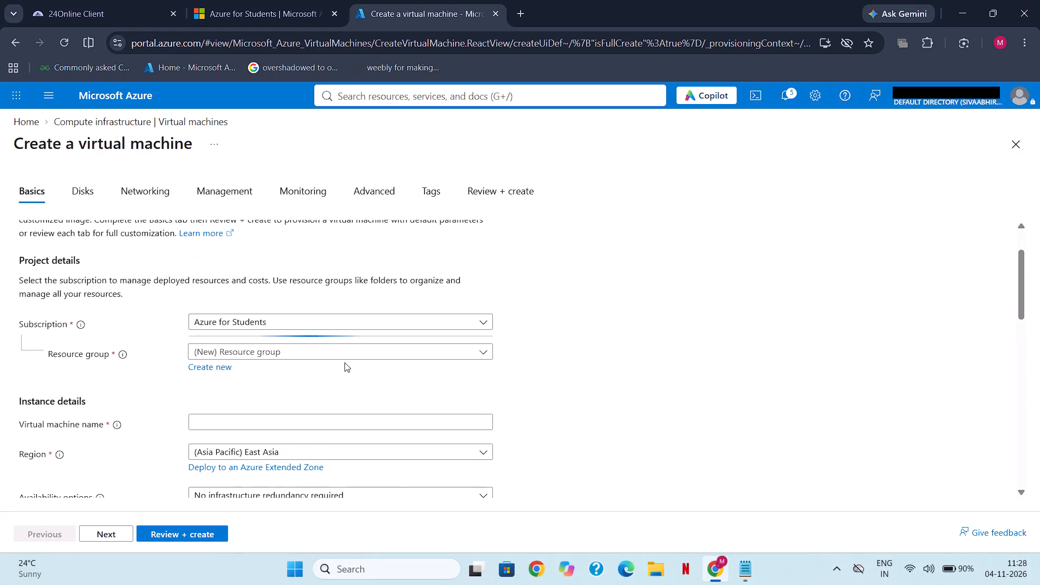
pyautogui.click(344, 358)
pyautogui.click(269, 397)
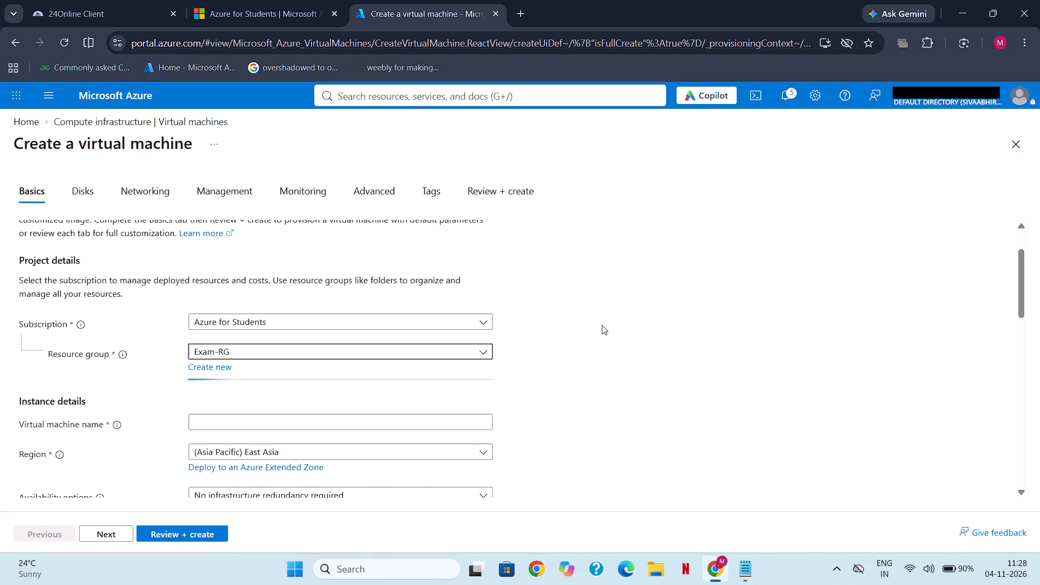
# Name the new virtual machine Exam-VM in the instance details.
pyautogui.scroll(-1, 602, 325)
pyautogui.click(391, 363)
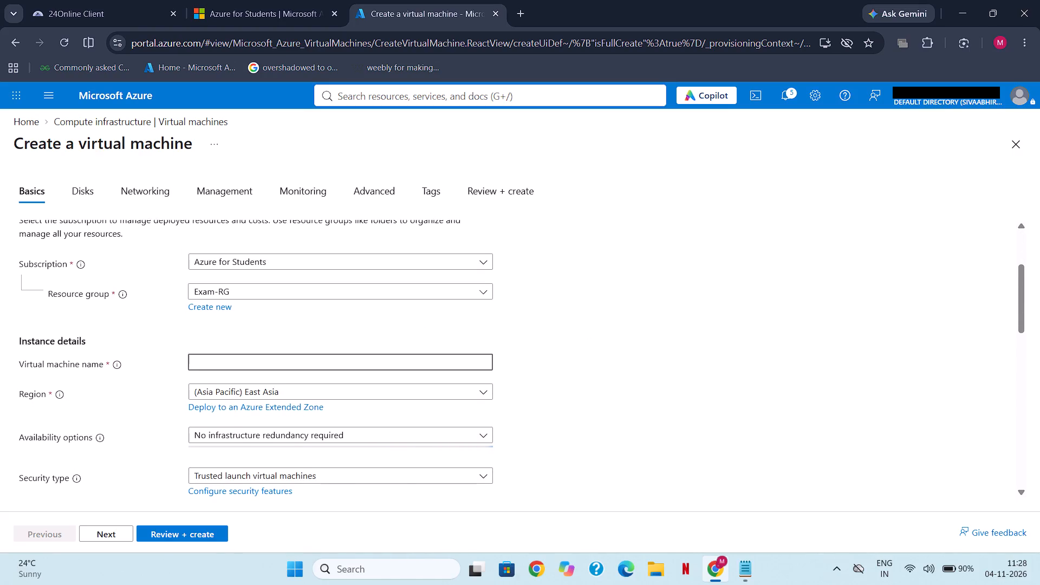
pyautogui.write('Exam')
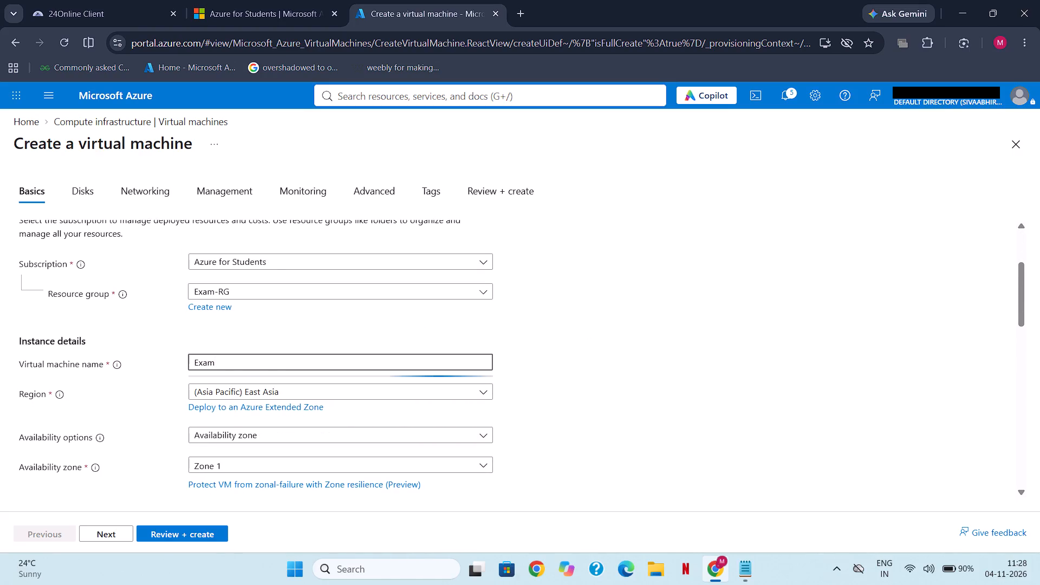
pyautogui.hotkey('shift', '_')
pyautogui.press('BackSpace')
pyautogui.write('-VM')
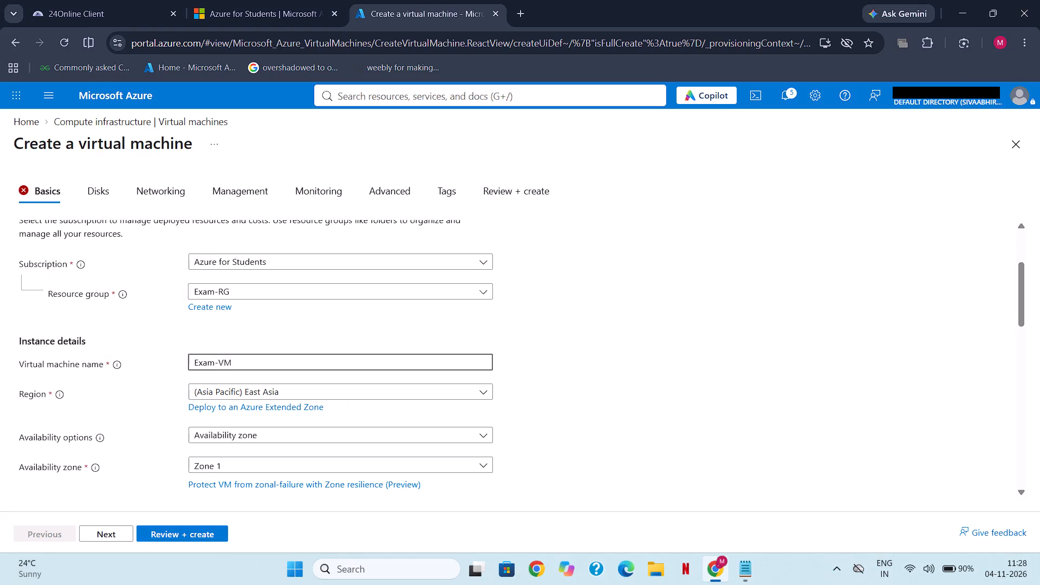
pyautogui.write('()')
pyautogui.press('Left')
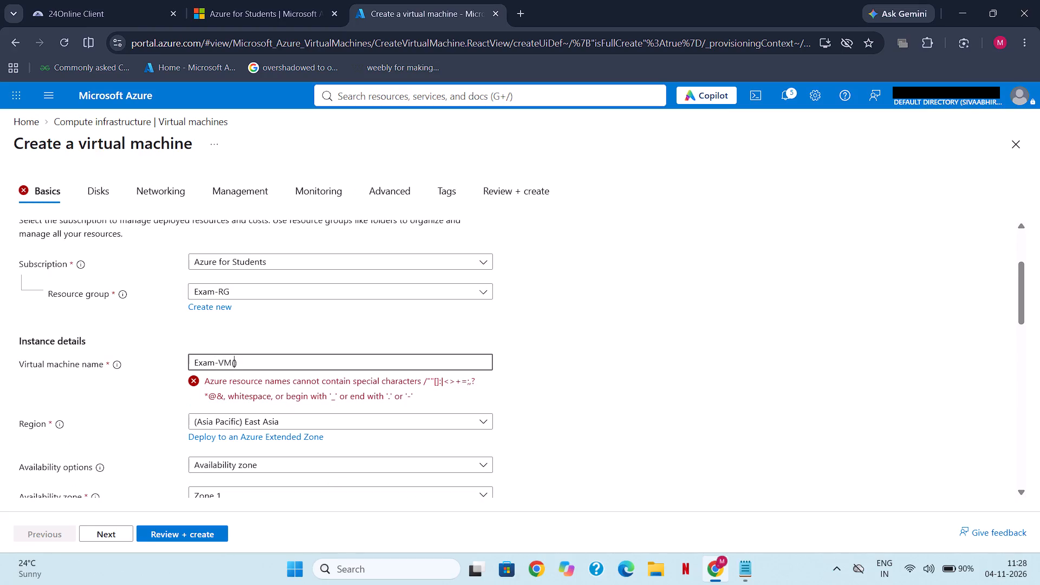
pyautogui.press('Right')
pyautogui.press('BackSpace')
pyautogui.press('BackSpace')
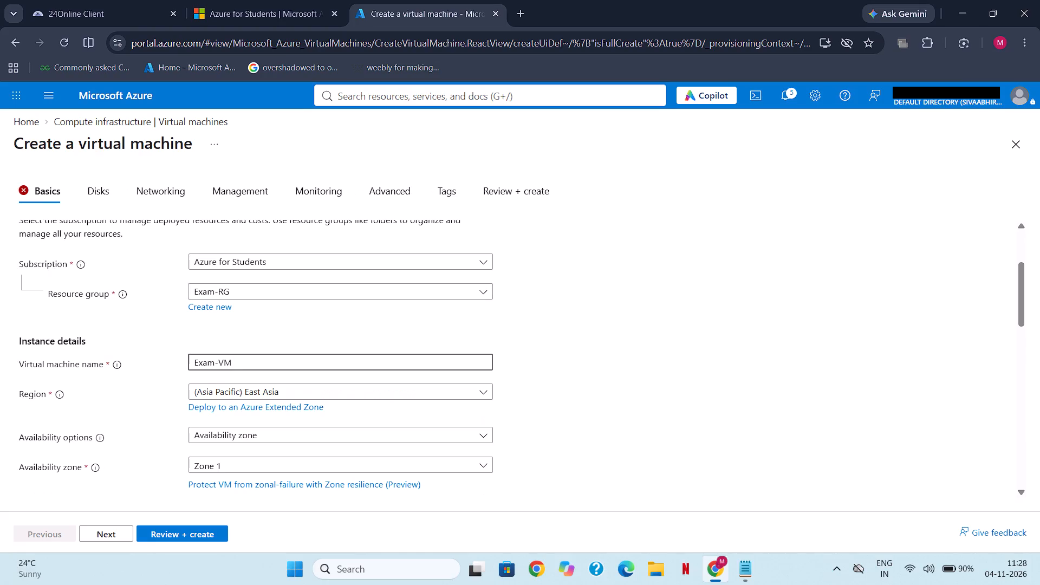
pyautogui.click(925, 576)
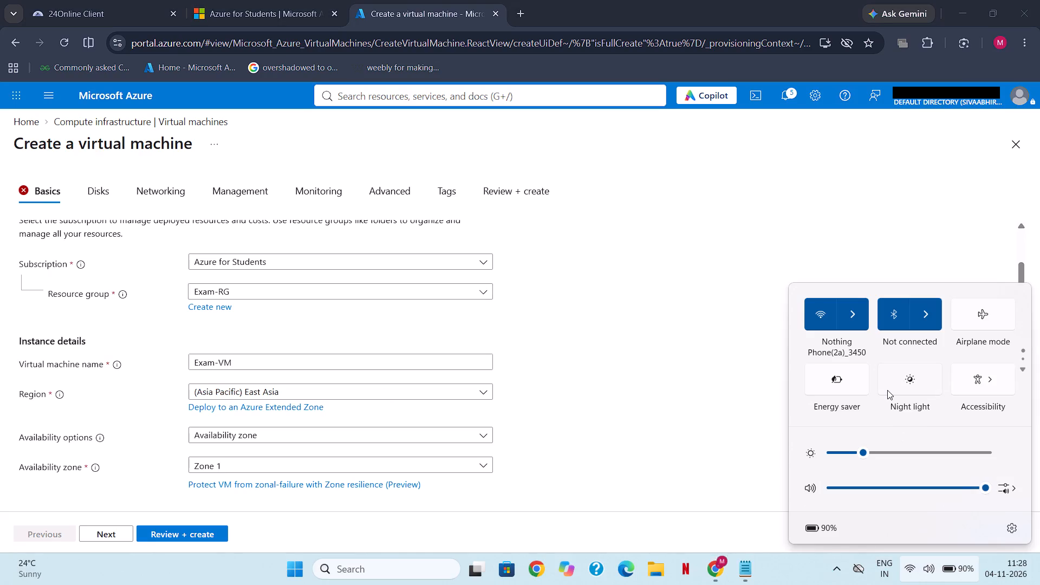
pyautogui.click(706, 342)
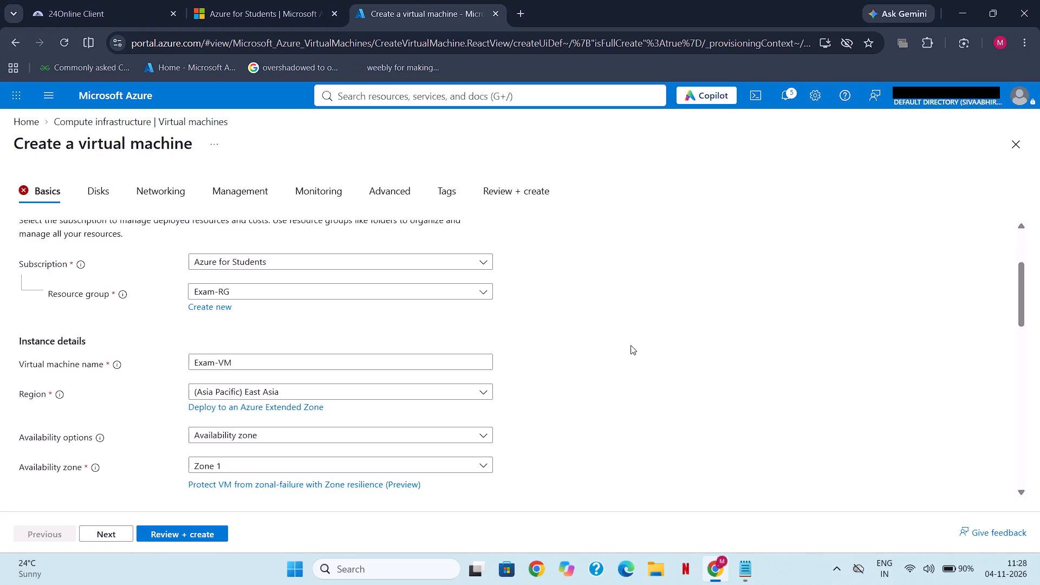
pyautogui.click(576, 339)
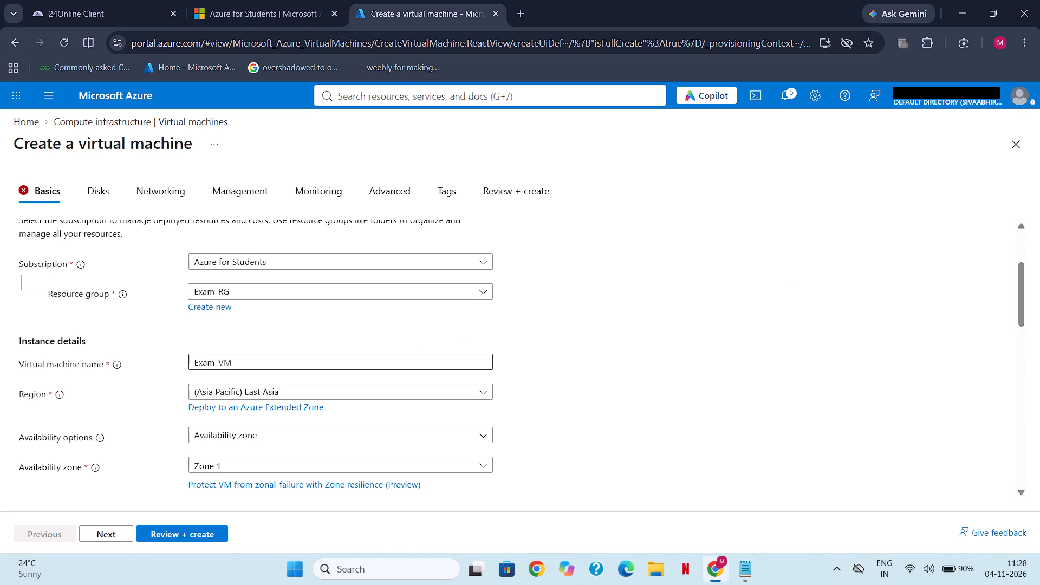
# Set the availability options to No infrastructure redundancy required and the security type to Standard.
pyautogui.scroll(-2, 380, 363)
pyautogui.click(391, 359)
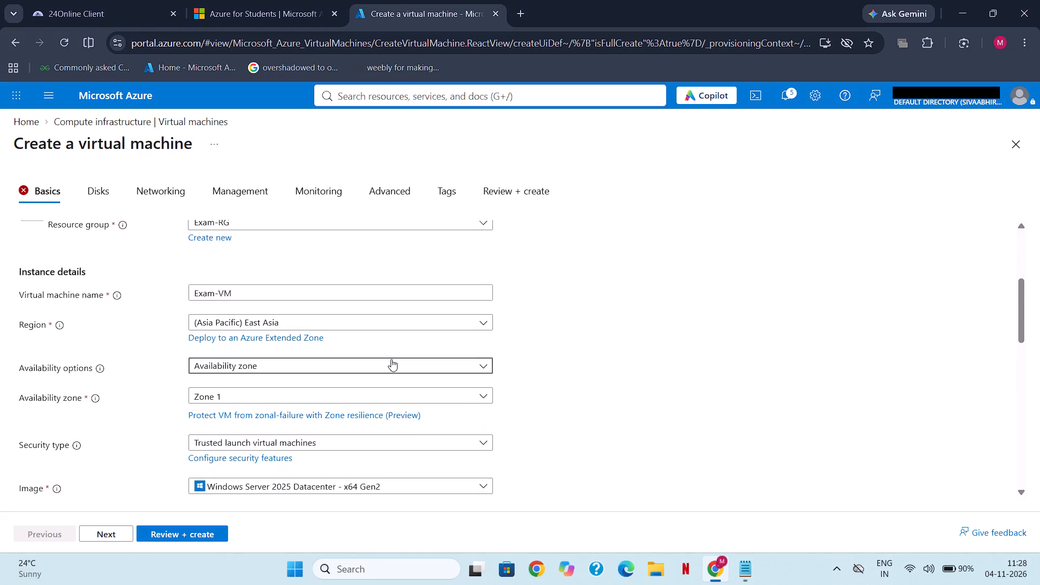
pyautogui.click(298, 385)
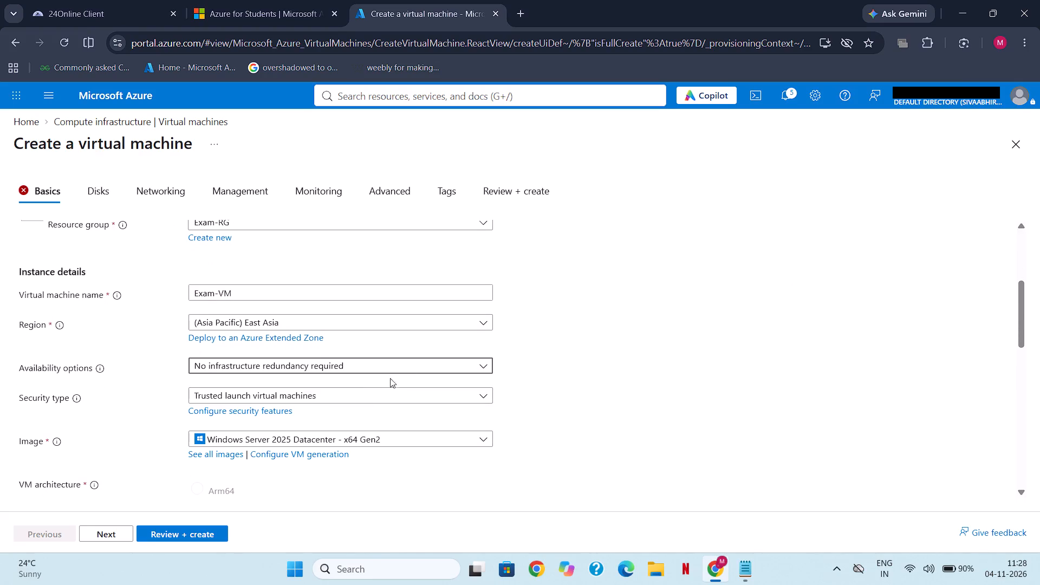
pyautogui.click(369, 389)
pyautogui.click(344, 253)
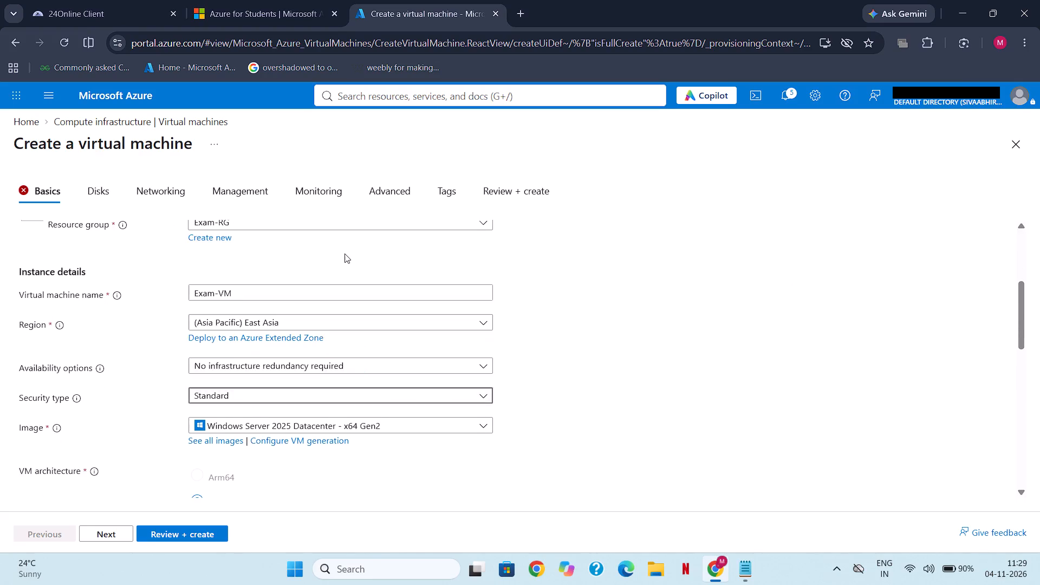
# Choose the size B2ats_v2 from the B-Series v2 group in the full list of VM sizes.
pyautogui.scroll(-2, 586, 322)
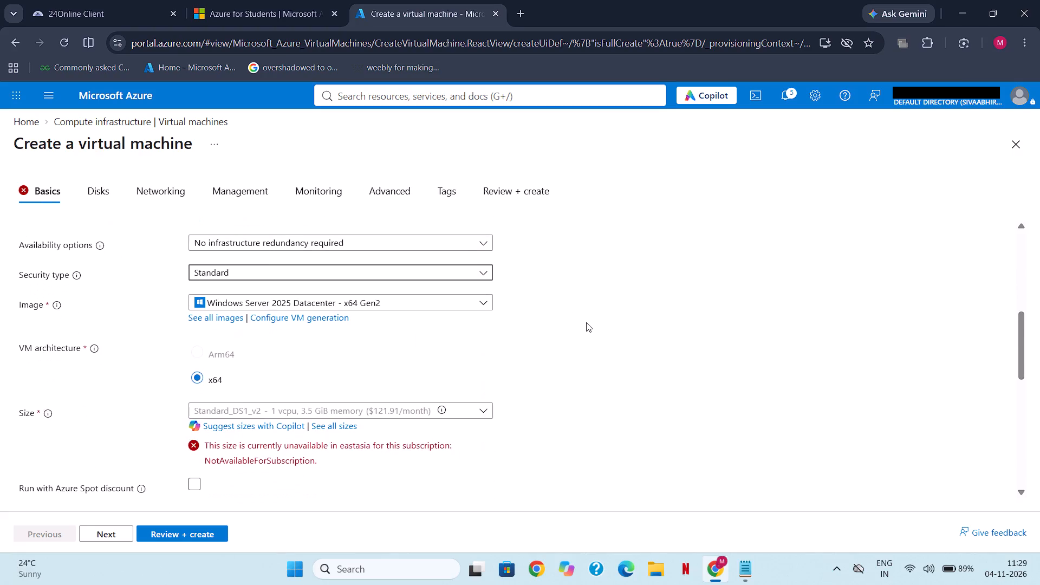
pyautogui.click(327, 422)
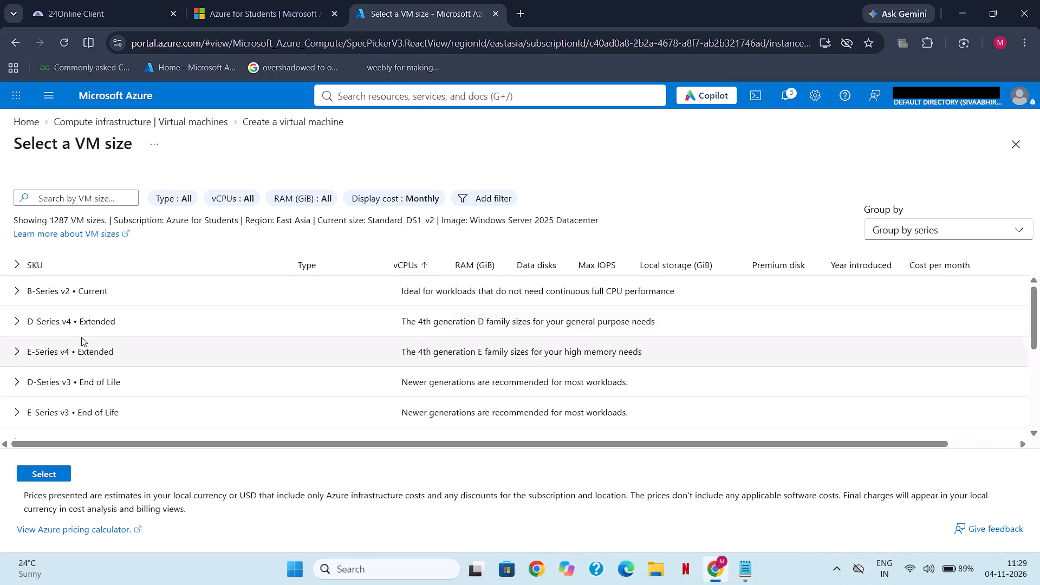
pyautogui.click(21, 292)
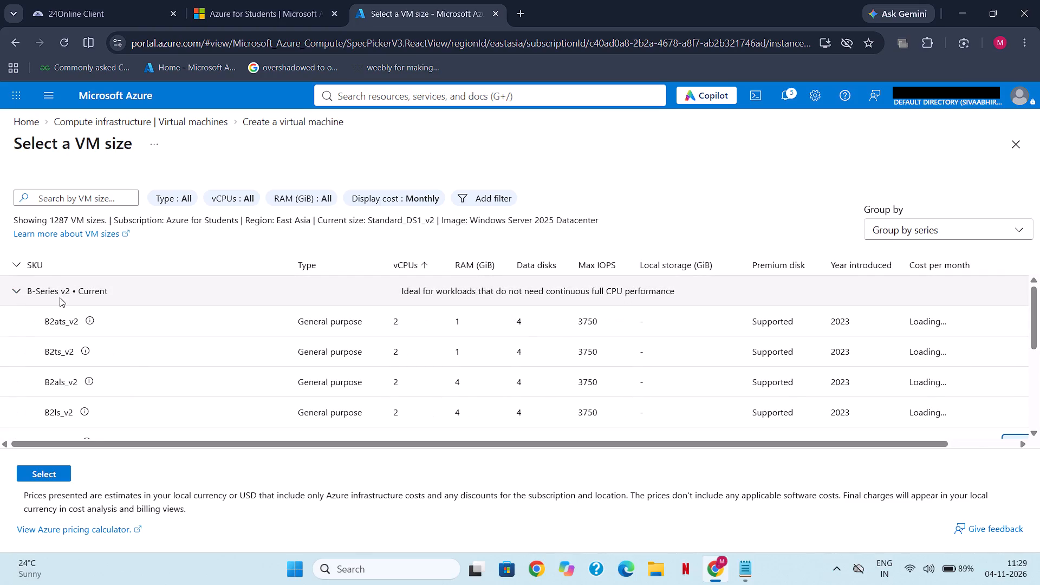
pyautogui.click(69, 321)
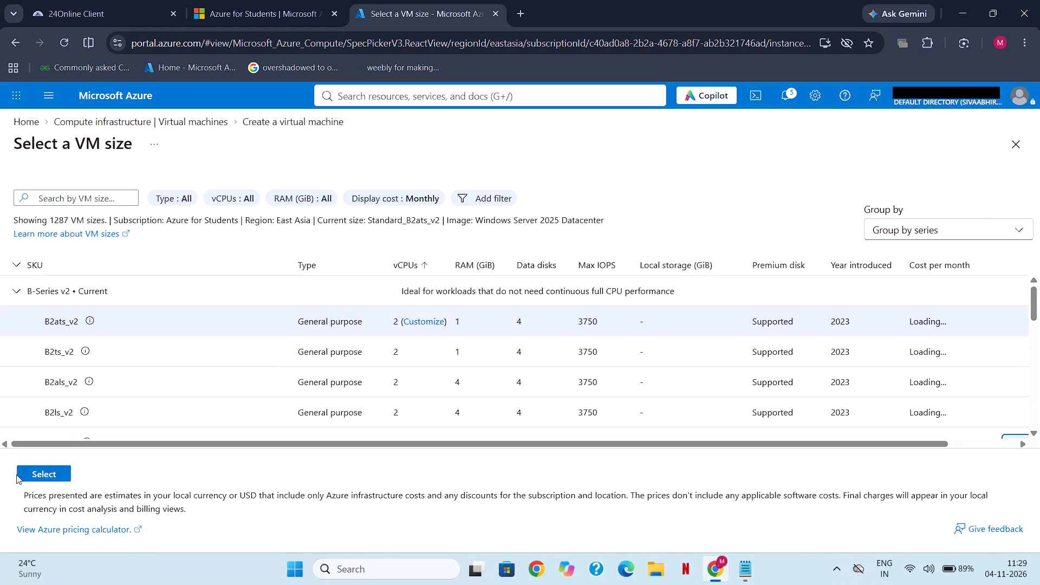
pyautogui.click(37, 481)
# Set the virtual machine's image to Ubuntu Server 22.04 LTS - x64 Gen2.
pyautogui.scroll(-1, 361, 391)
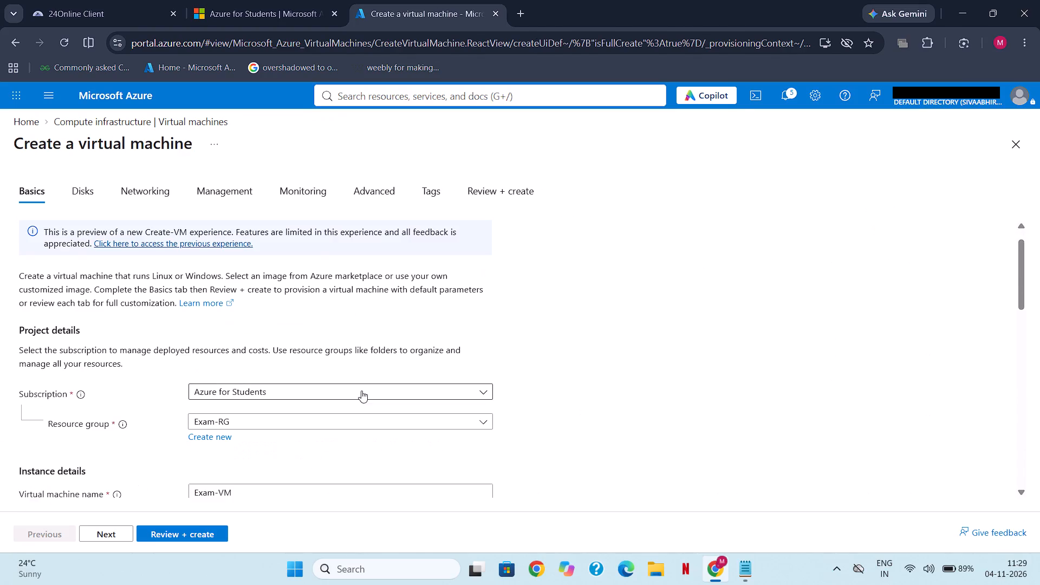
pyautogui.scroll(-4, 361, 391)
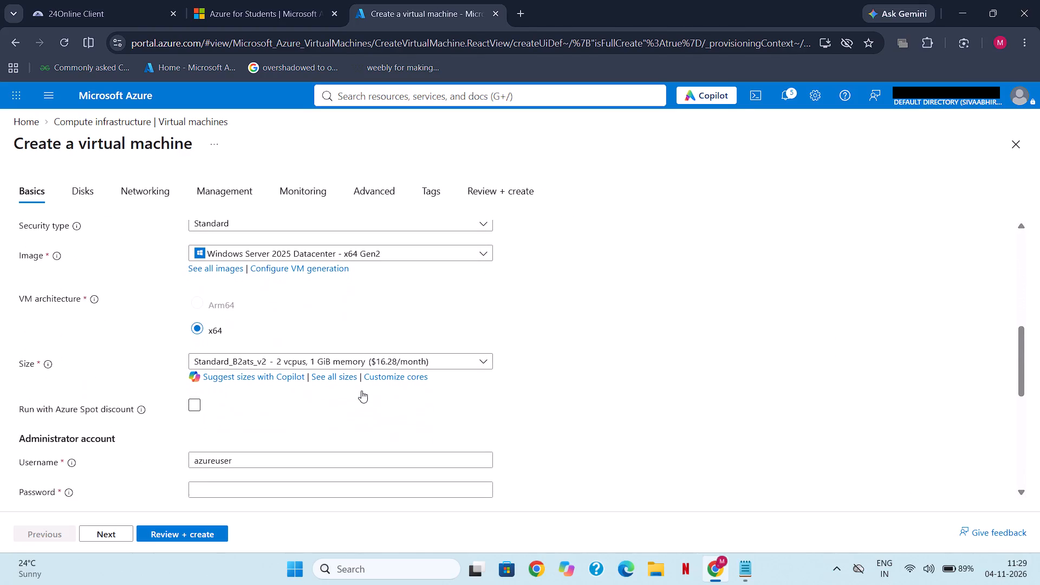
pyautogui.scroll(1, 455, 279)
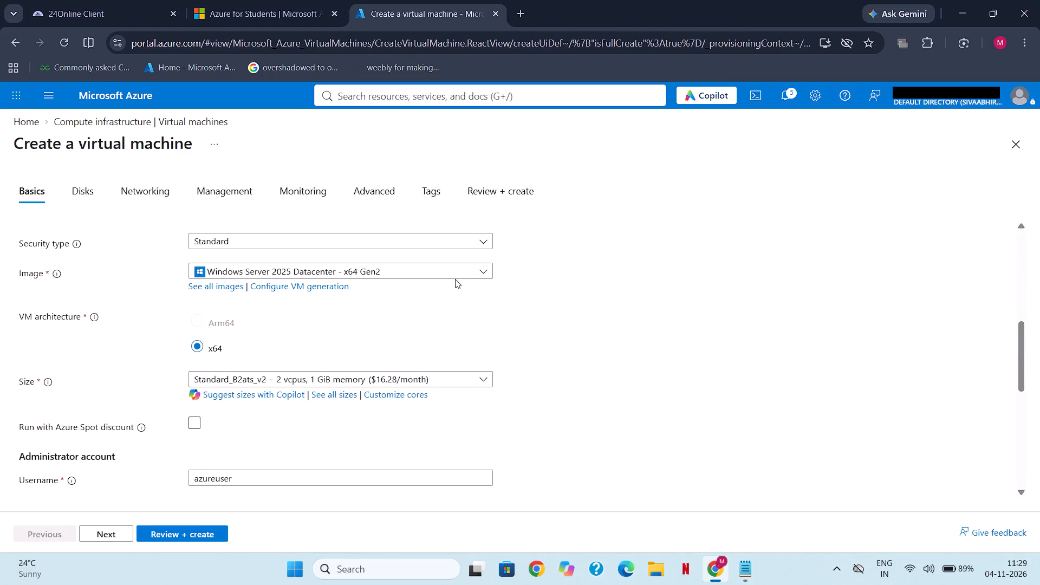
pyautogui.scroll(1, 455, 279)
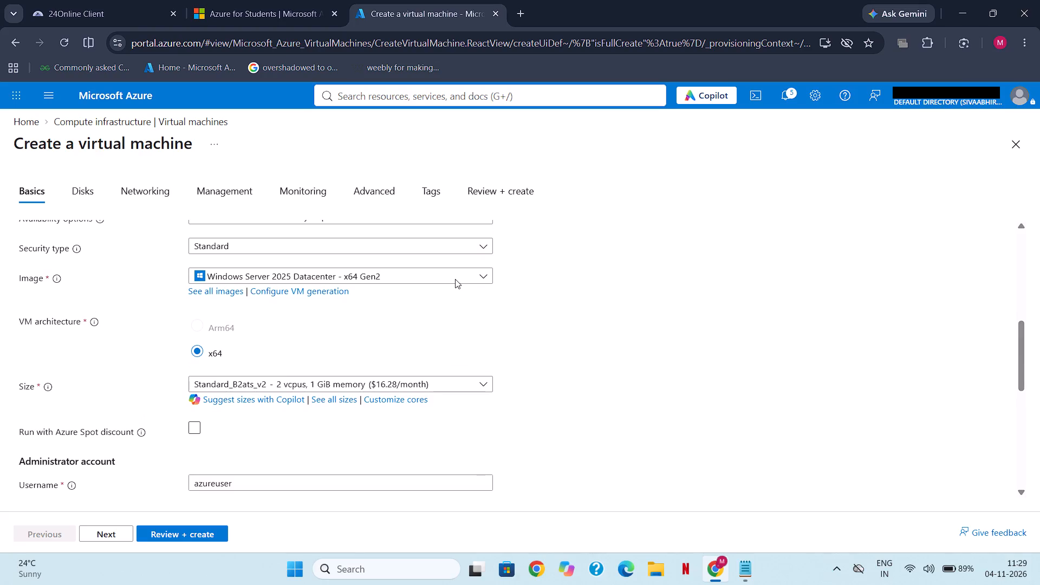
pyautogui.scroll(1, 455, 279)
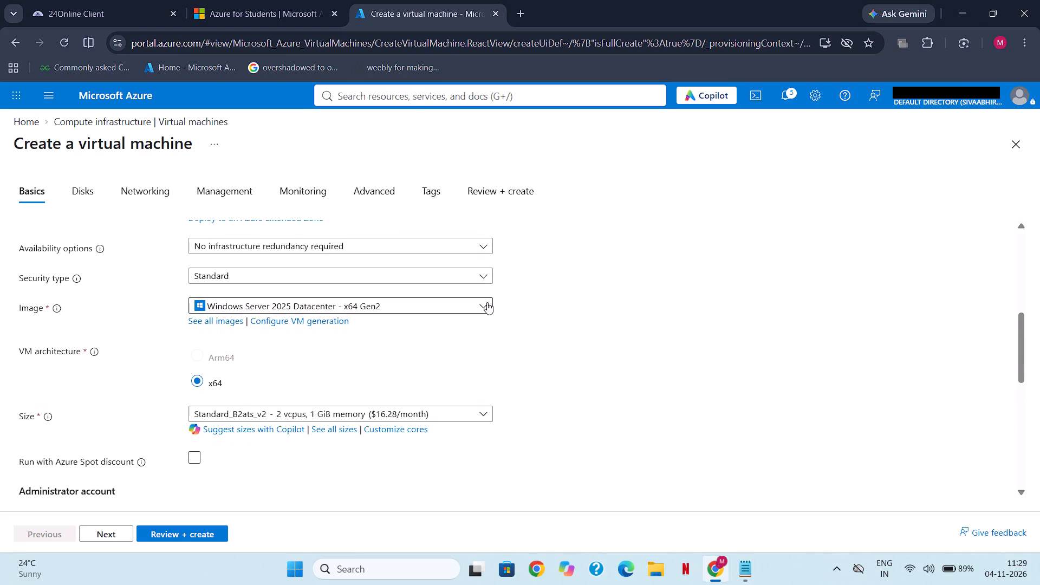
pyautogui.click(487, 302)
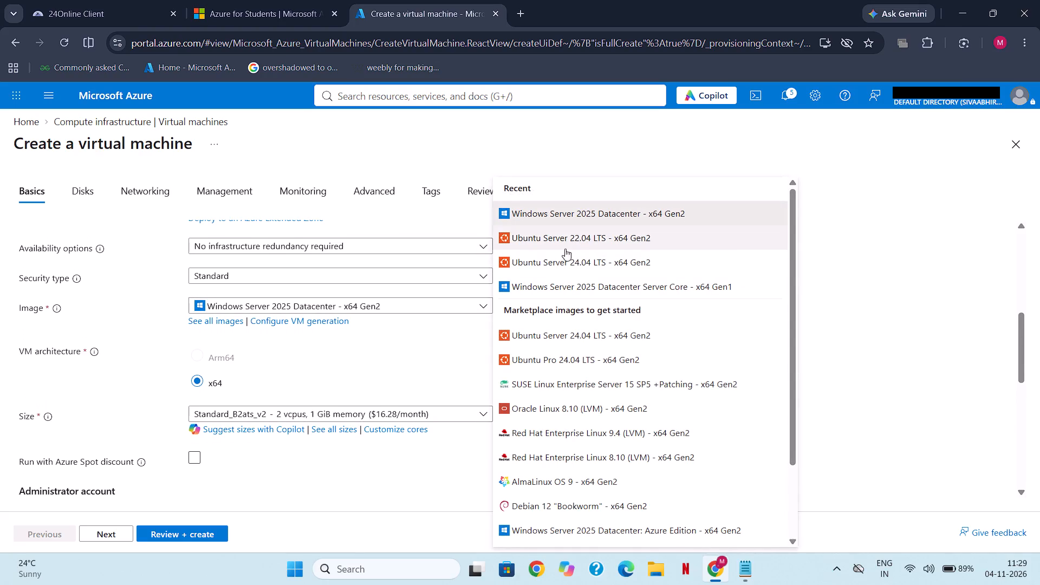
pyautogui.click(567, 240)
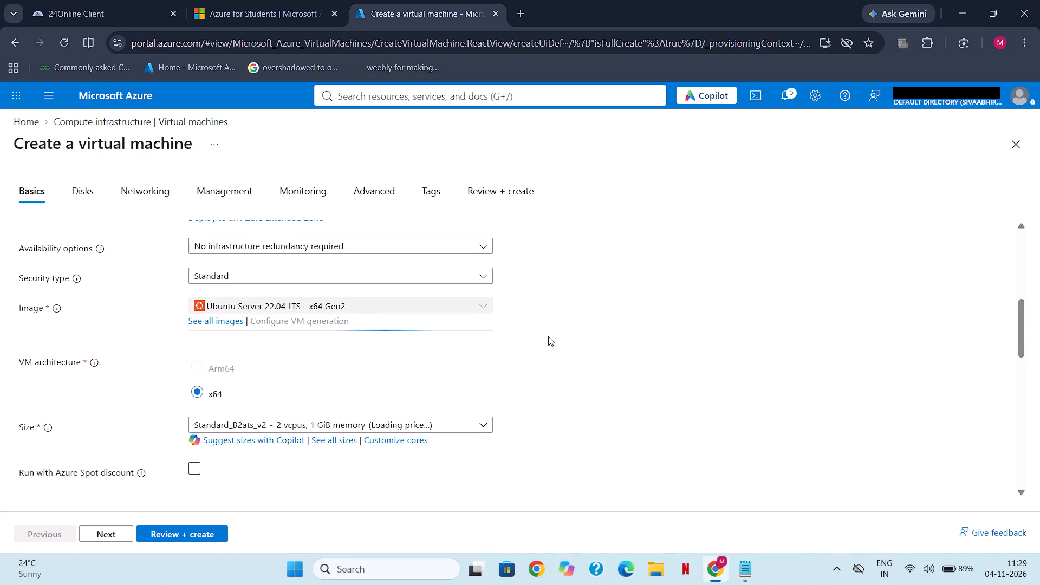
# Examine the administrator account settings, the inbound port rules and the selectable inbound ports for Exam-VM.
pyautogui.scroll(-1, 544, 337)
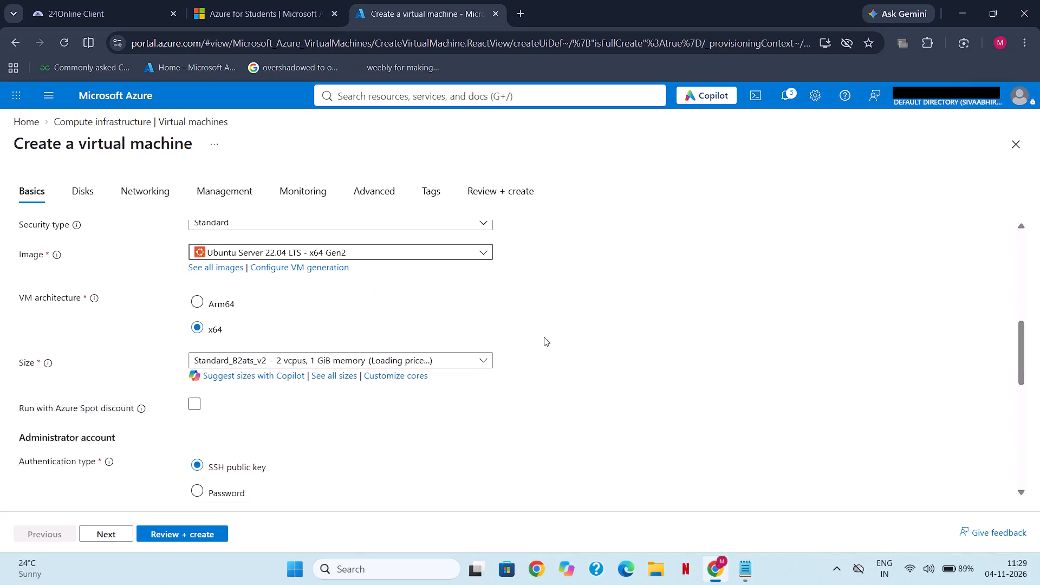
pyautogui.scroll(-3, 544, 337)
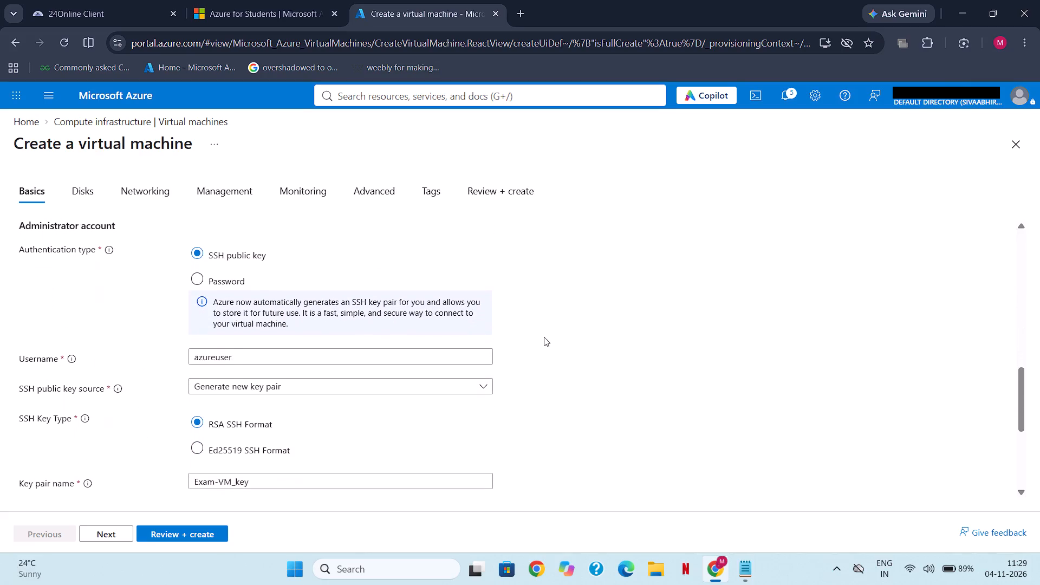
pyautogui.scroll(-4, 544, 337)
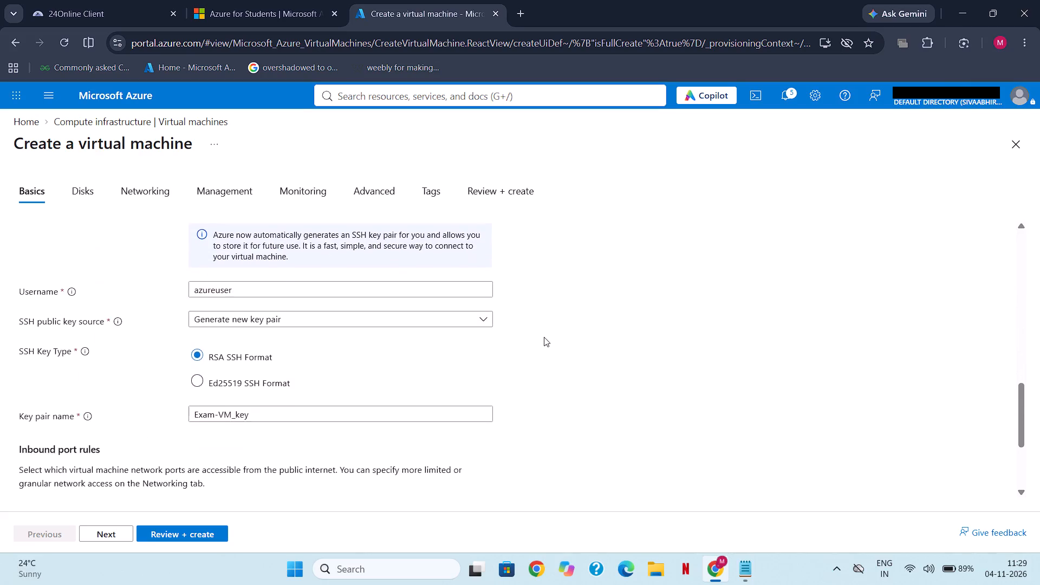
pyautogui.scroll(-1, 544, 337)
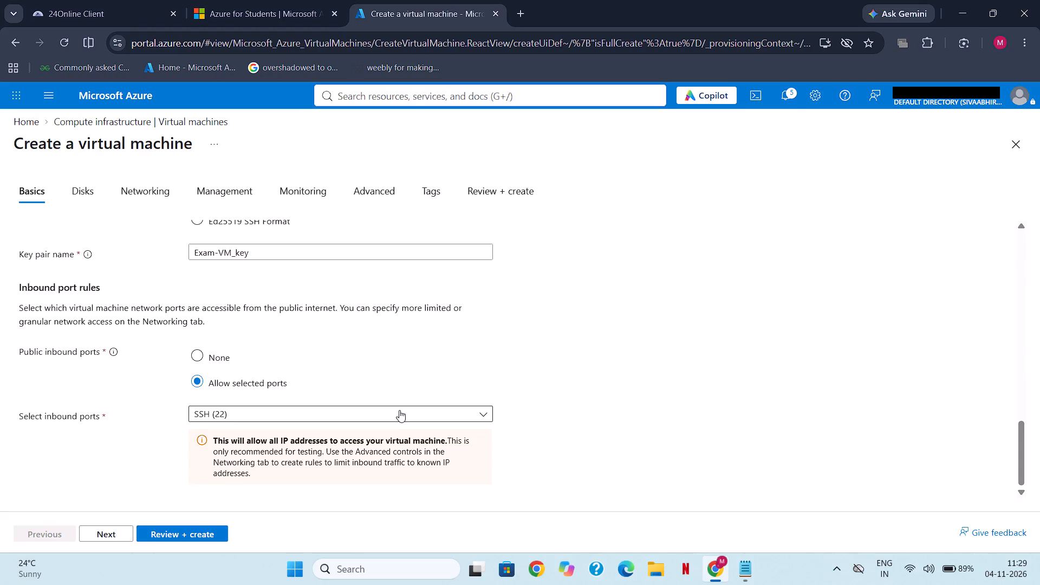
pyautogui.click(399, 410)
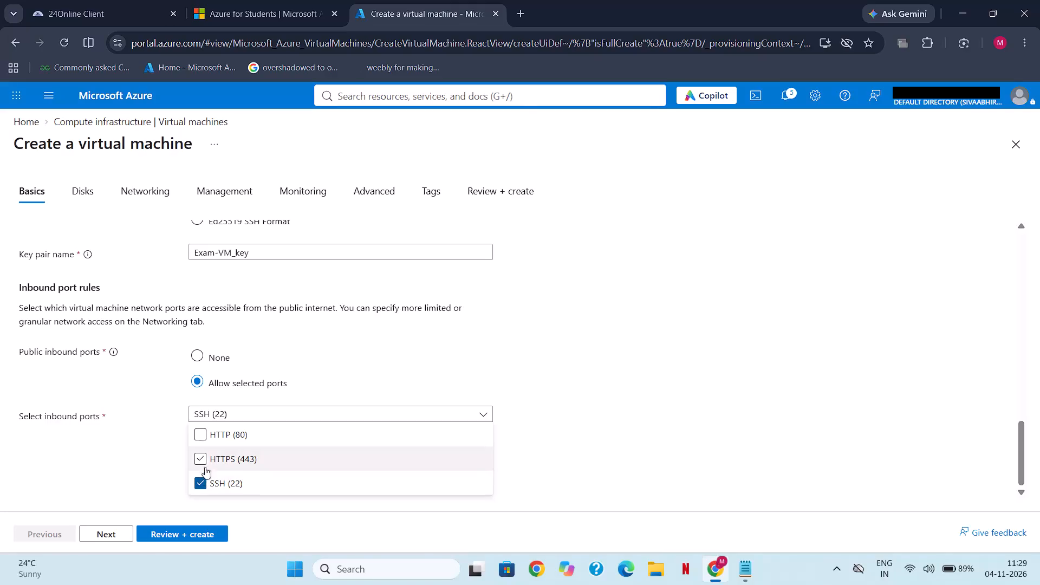
pyautogui.click(573, 431)
pyautogui.click(573, 431)
# Review all basic settings of Exam-VM, from the project details to the inbound port rules.
pyautogui.scroll(-2, 573, 431)
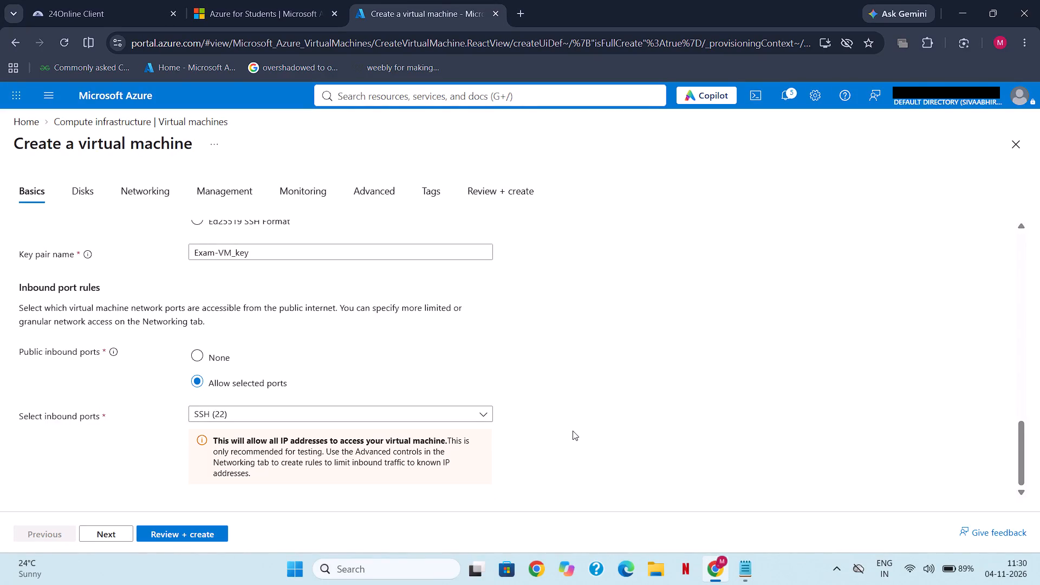
pyautogui.scroll(-2, 573, 431)
pyautogui.scroll(7, 573, 431)
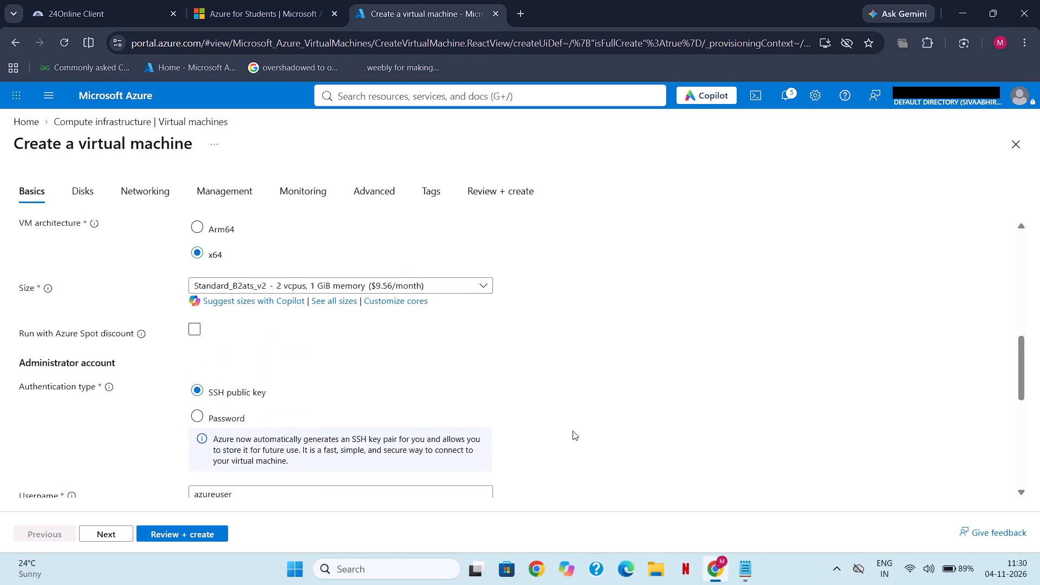
pyautogui.scroll(6, 573, 431)
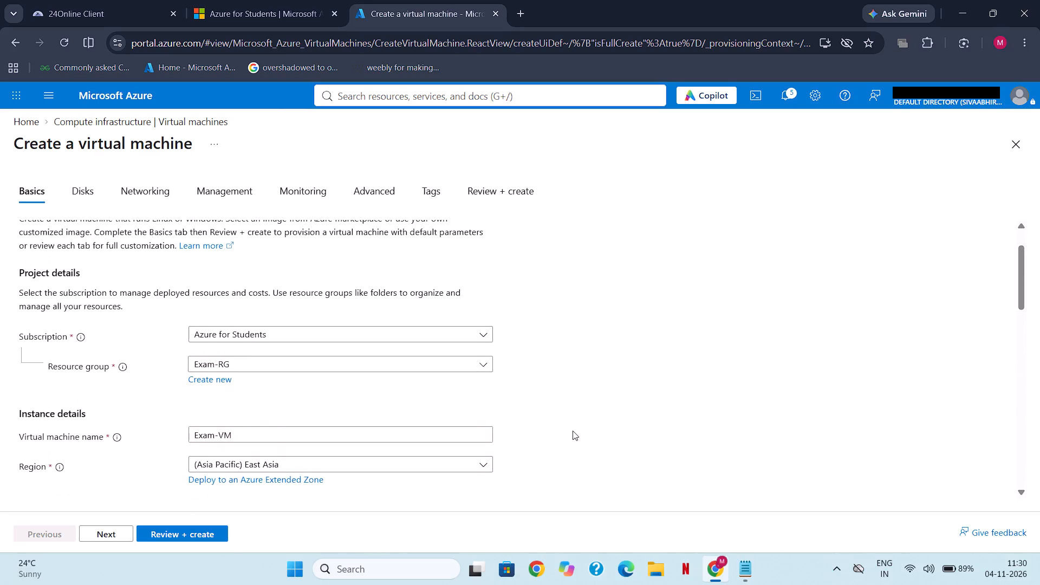
pyautogui.scroll(2, 573, 431)
pyautogui.scroll(-3, 573, 431)
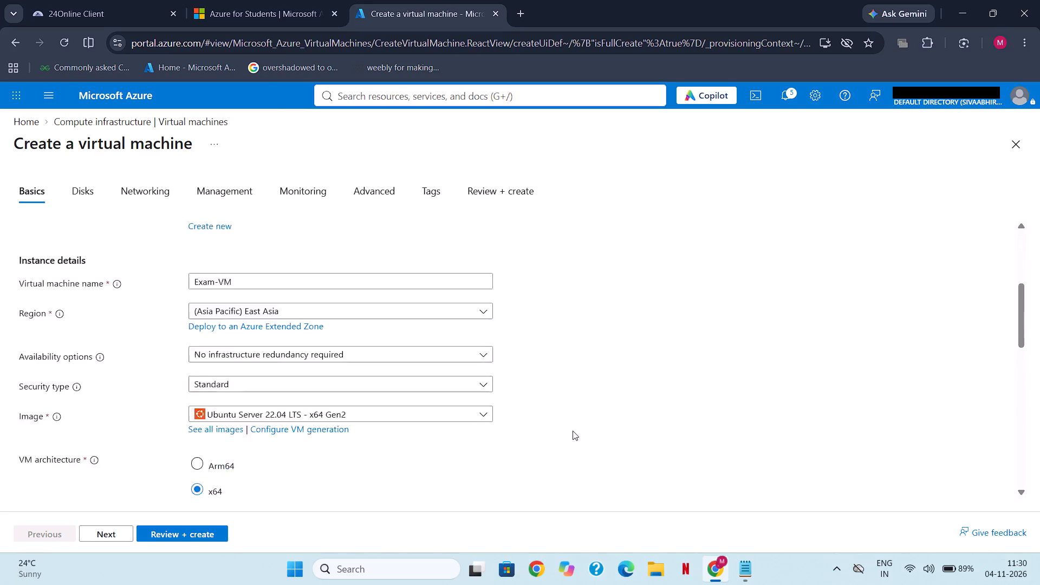
pyautogui.scroll(-4, 573, 431)
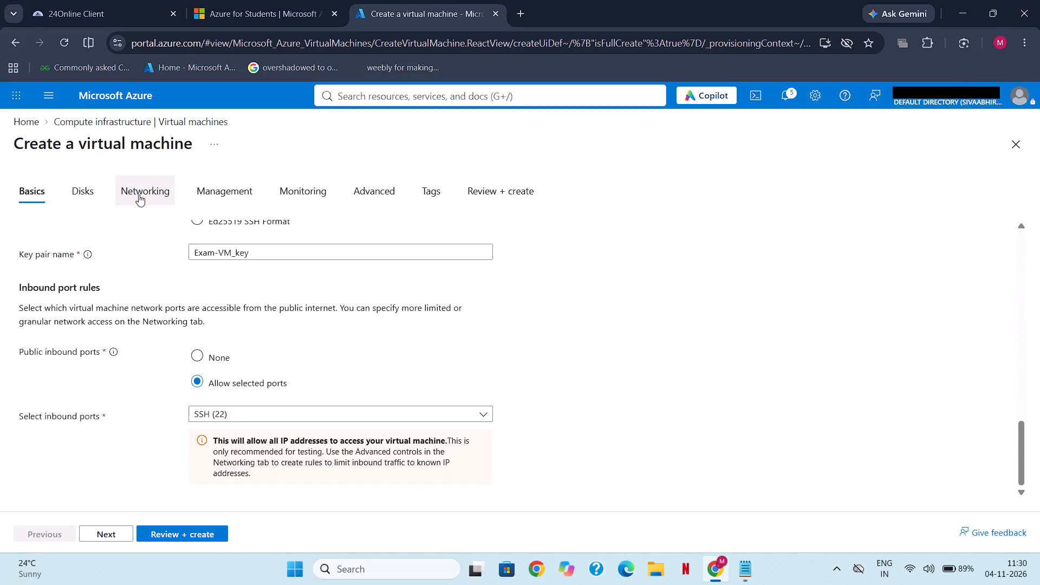
# Set the OS disk type of Exam-VM to locally redundant Standard HDD in the disk settings.
pyautogui.click(103, 188)
pyautogui.click(96, 188)
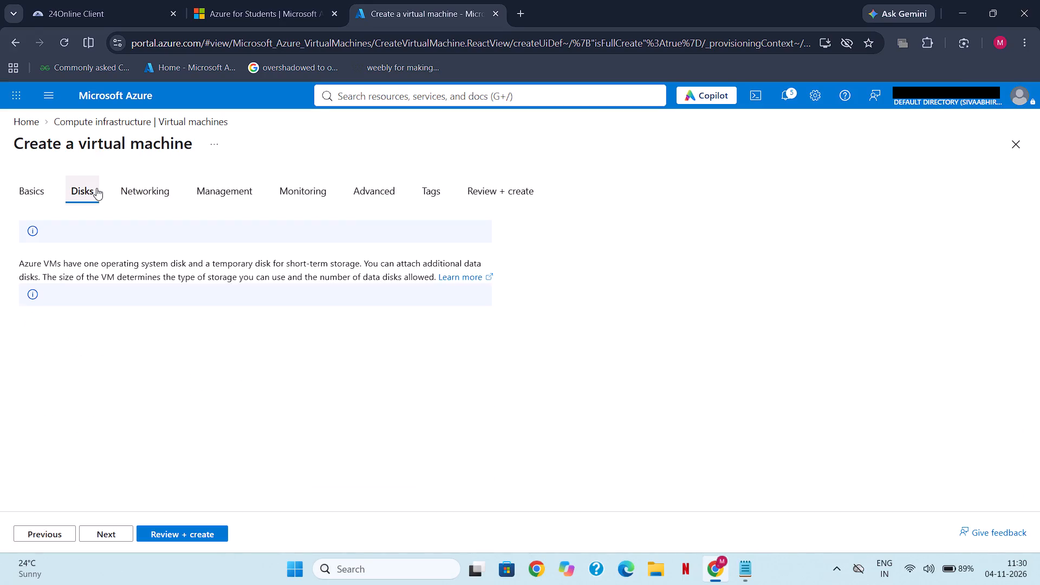
pyautogui.scroll(-3, 331, 343)
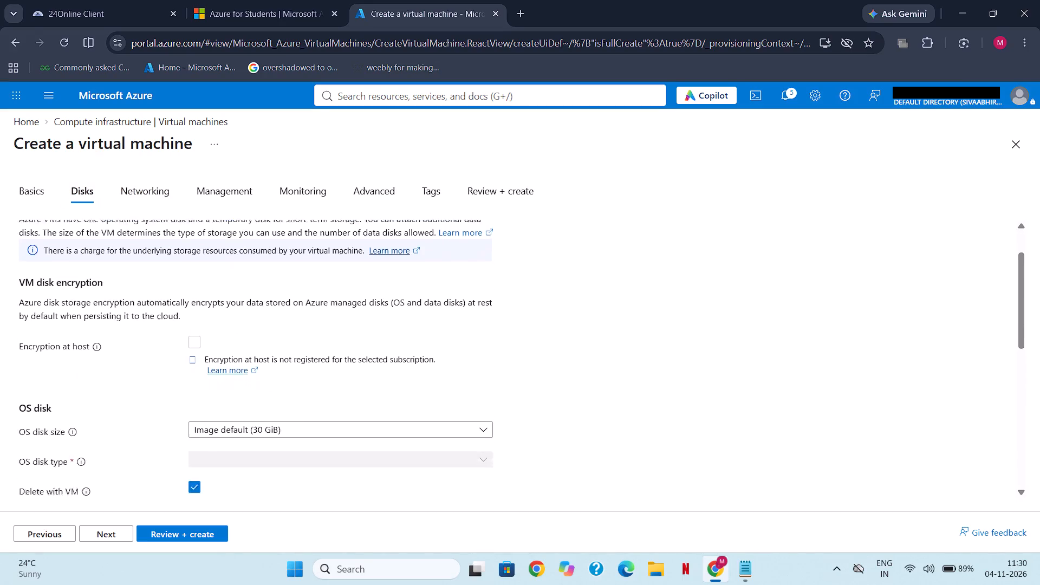
pyautogui.scroll(-2, 331, 343)
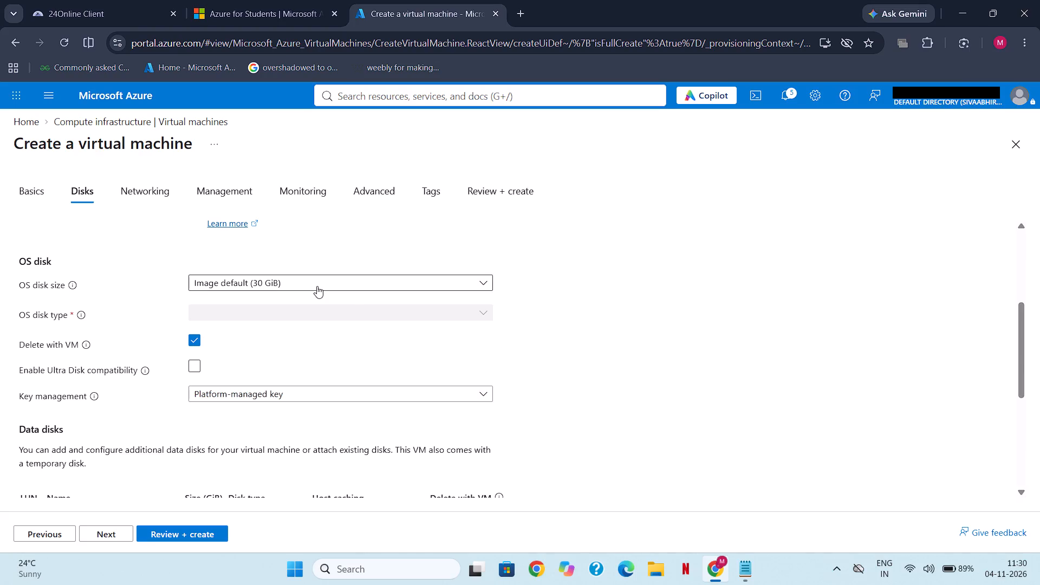
pyautogui.click(309, 313)
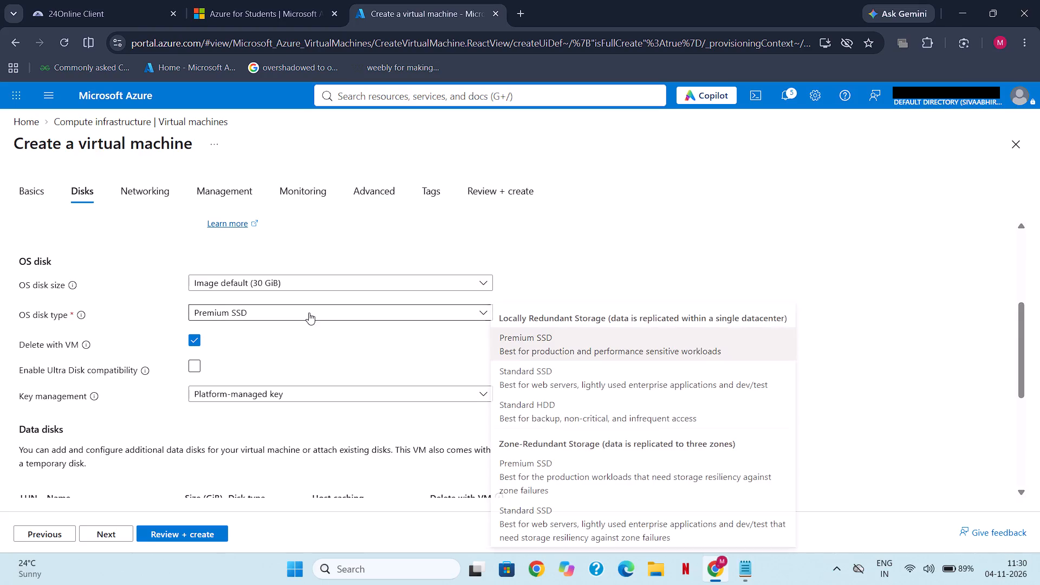
pyautogui.click(557, 409)
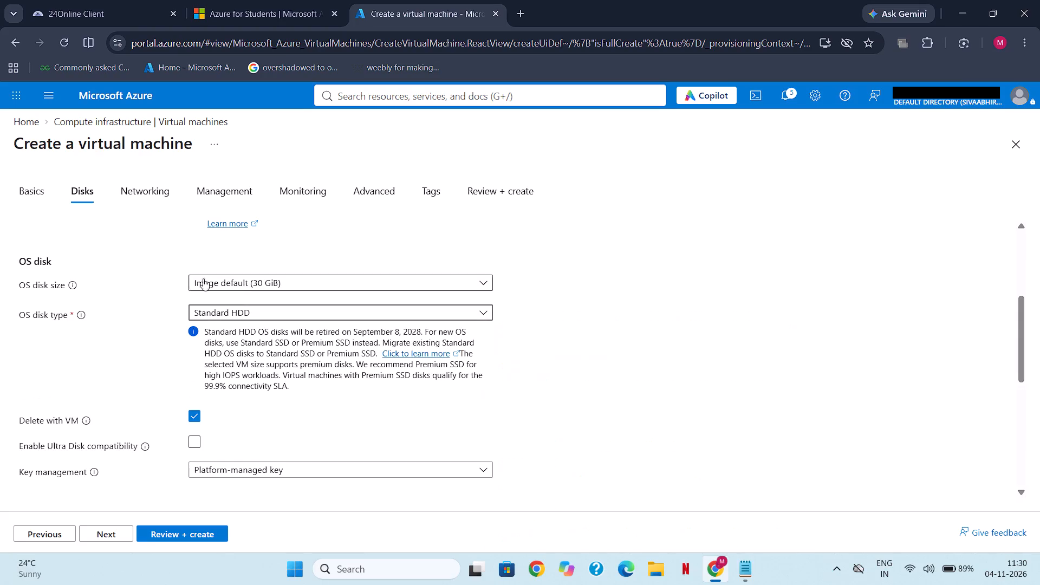
# Attach Exam-VM to the virtual network Exam-VNet and its subnet Subnet1 - 10.10.1.0/24 in the networking settings.
pyautogui.click(122, 191)
pyautogui.scroll(-1, 271, 312)
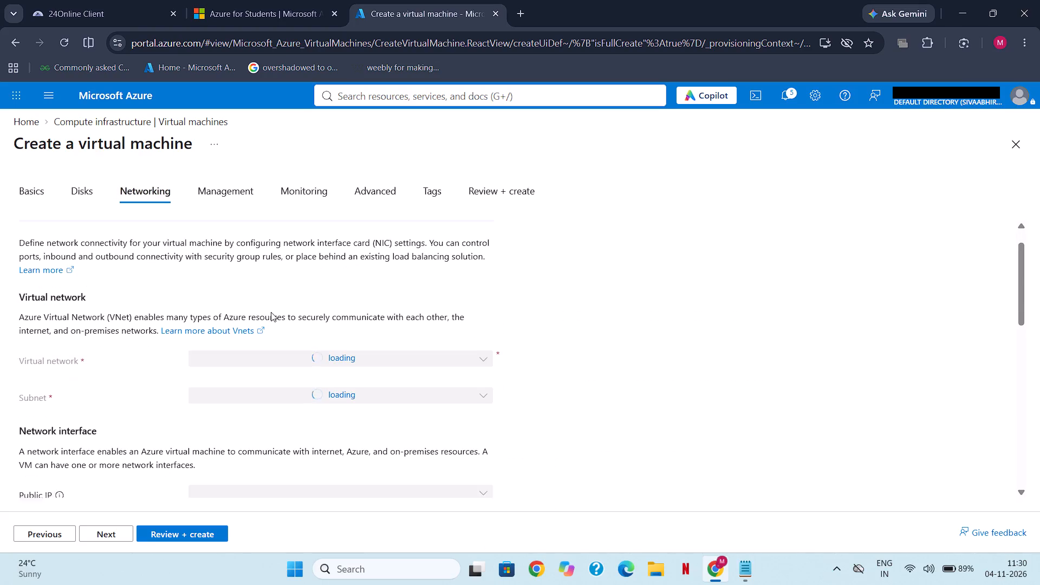
pyautogui.scroll(-1, 271, 312)
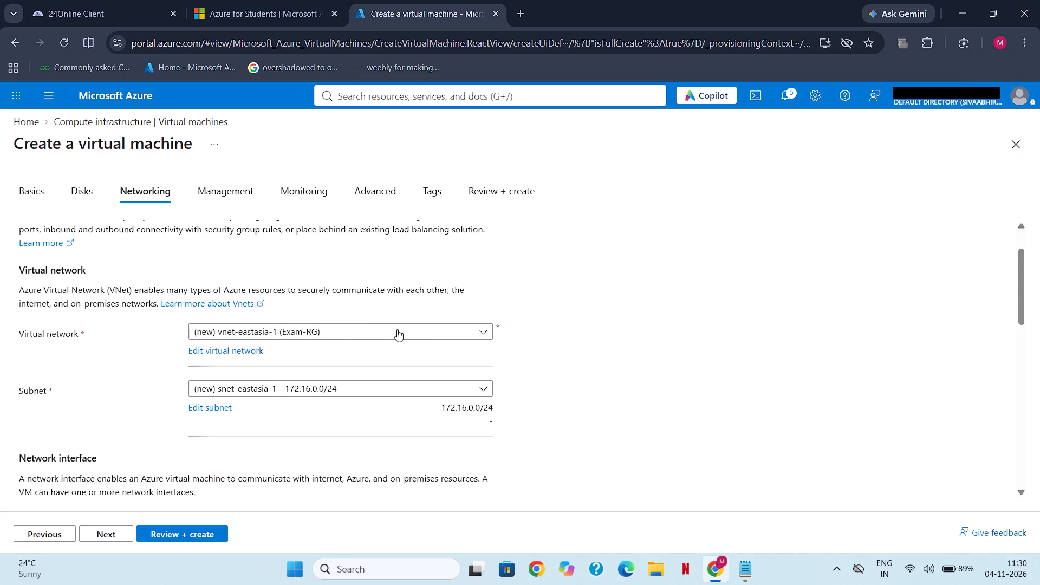
pyautogui.click(450, 330)
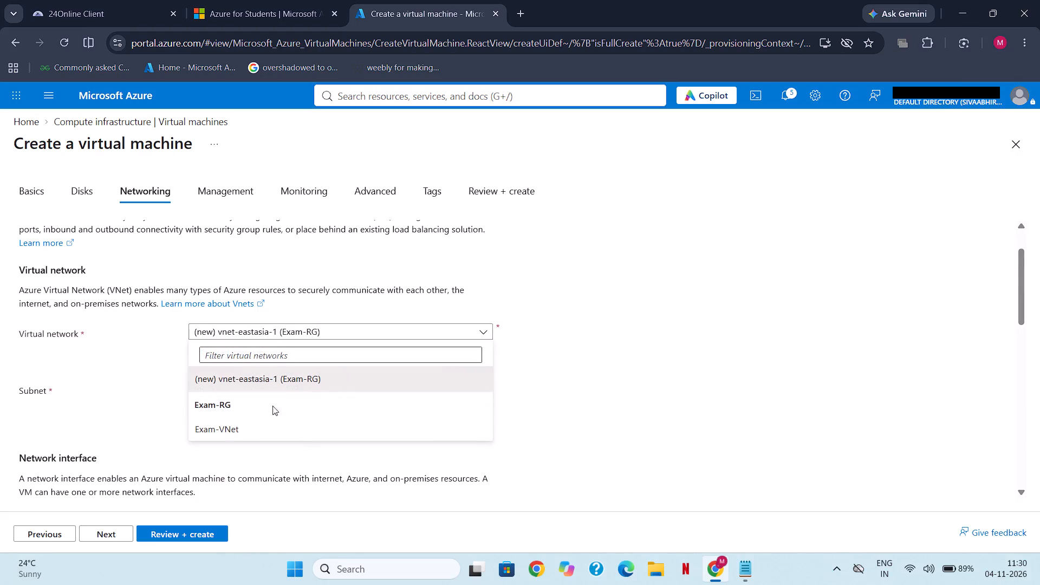
pyautogui.click(248, 426)
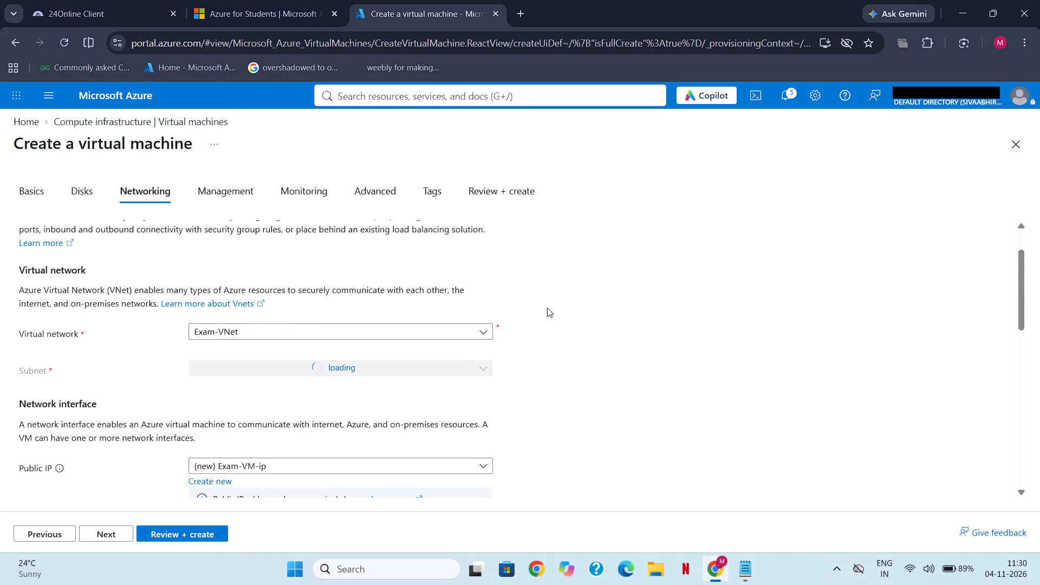
pyautogui.scroll(-1, 547, 308)
pyautogui.click(415, 337)
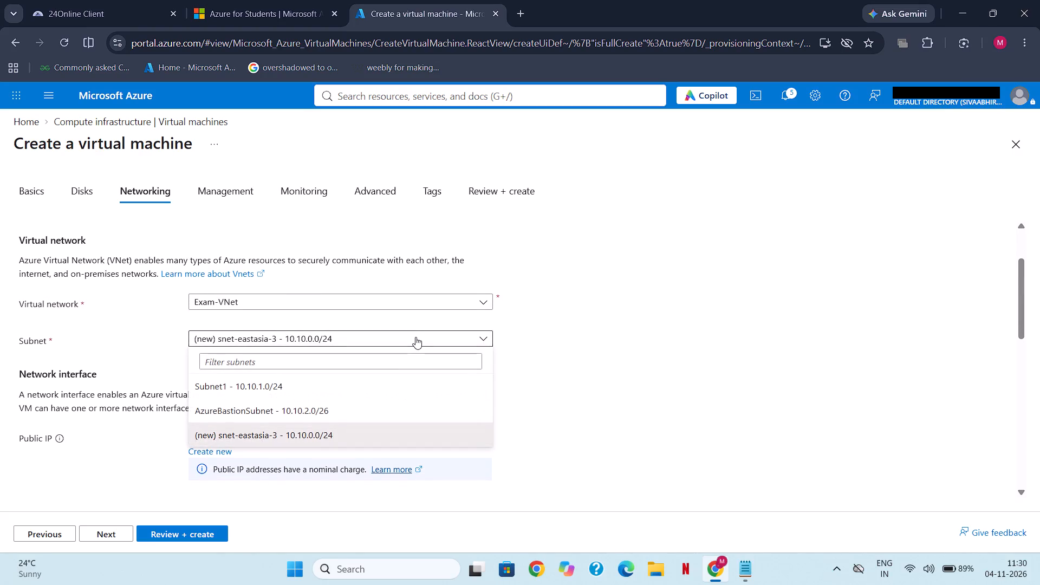
pyautogui.click(309, 384)
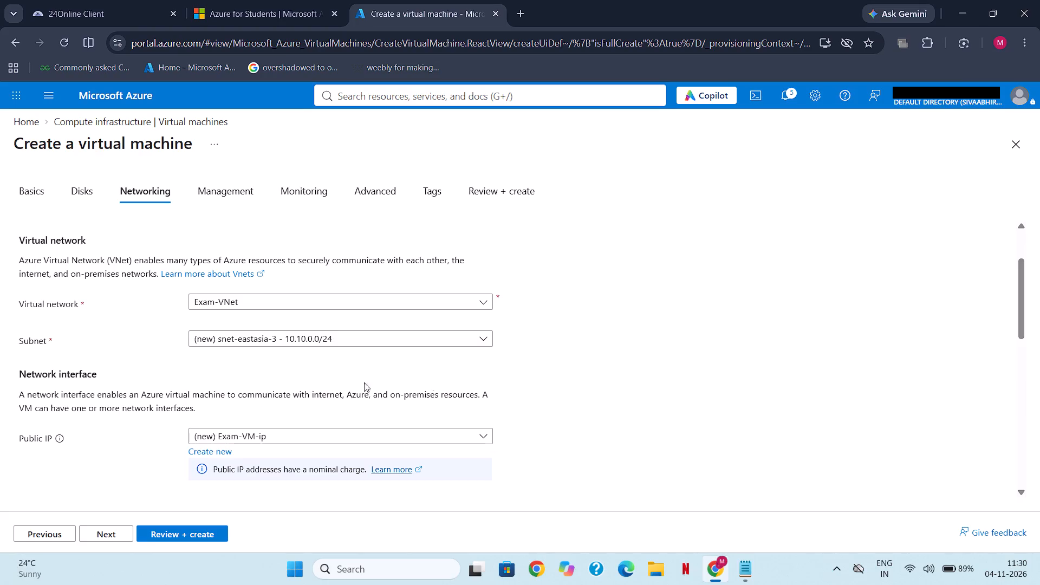
pyautogui.click(541, 369)
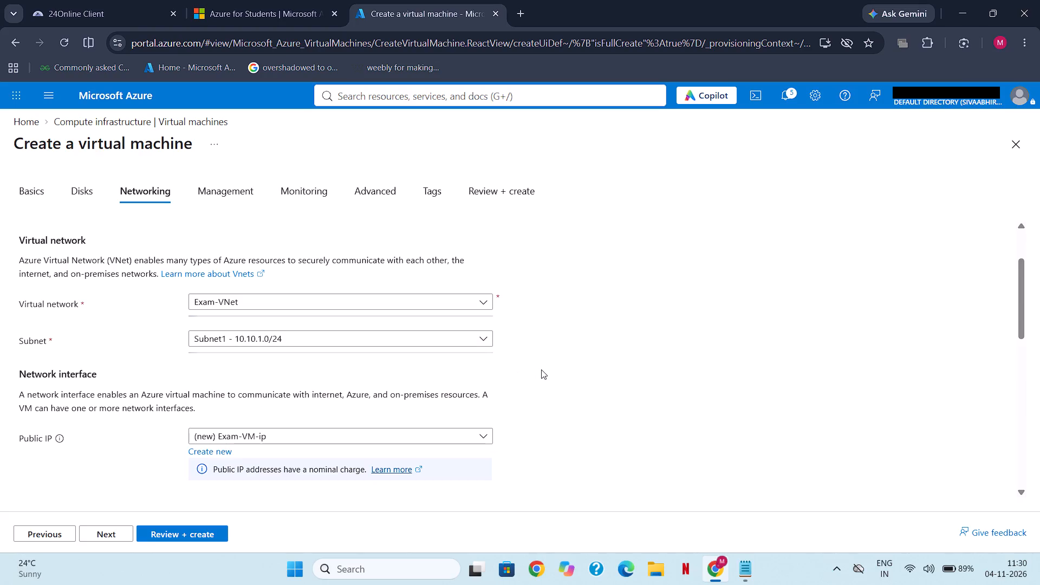
# Set the network interface's public IP to None and its NIC network security group to Basic.
pyautogui.scroll(-3, 200, 256)
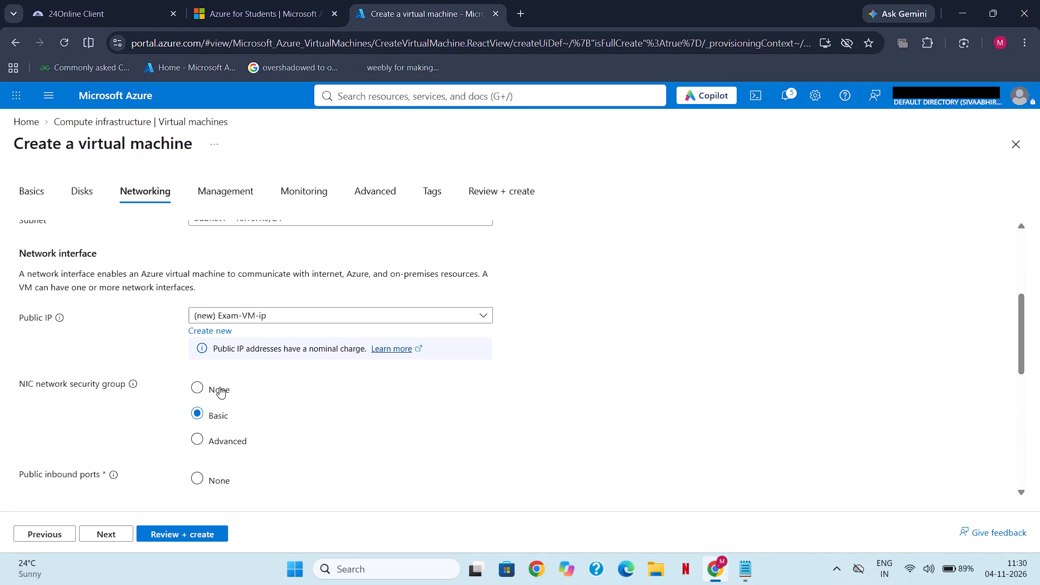
pyautogui.click(190, 384)
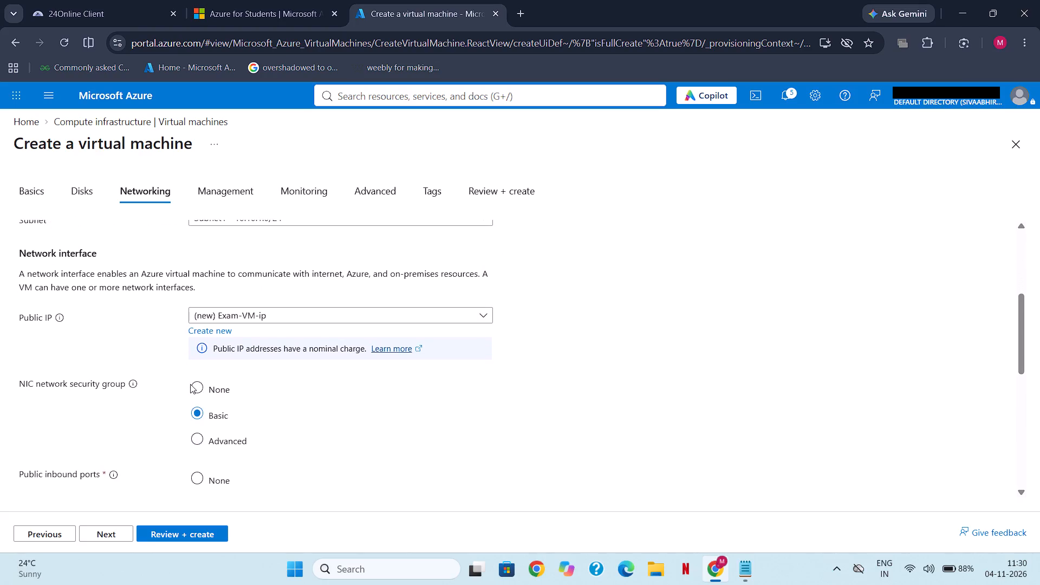
pyautogui.click(200, 386)
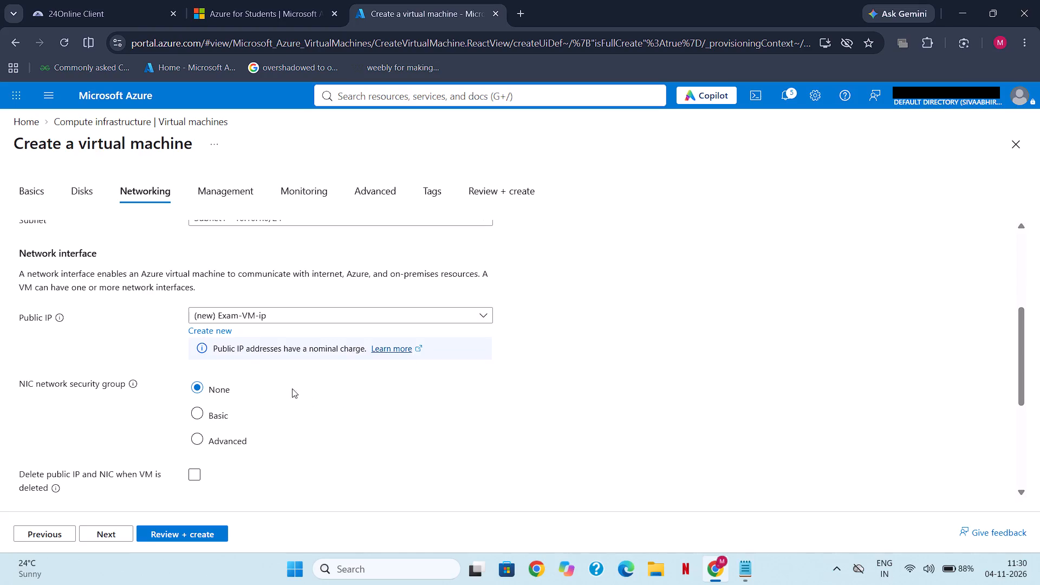
pyautogui.click(198, 419)
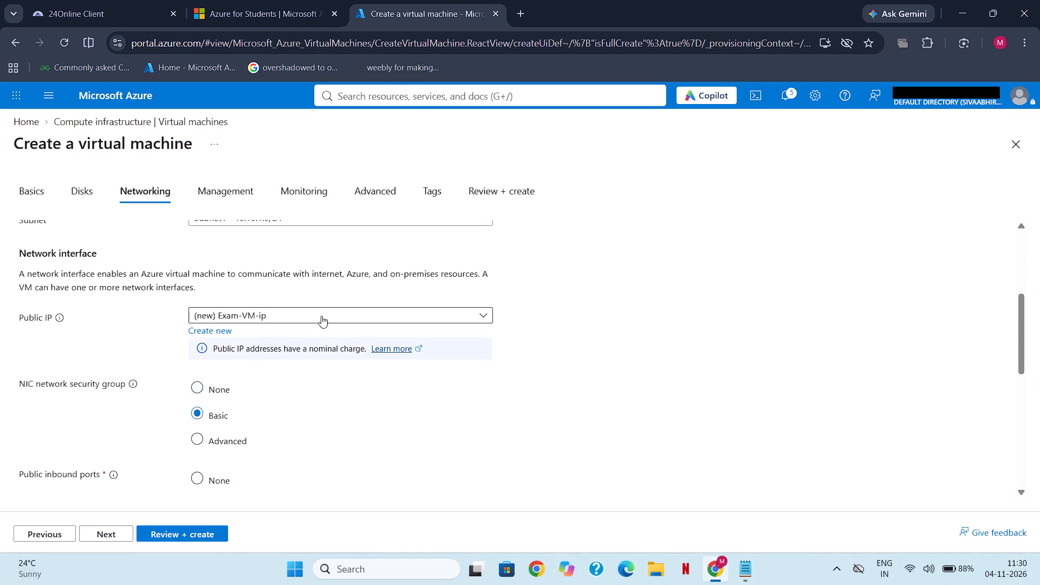
pyautogui.click(323, 313)
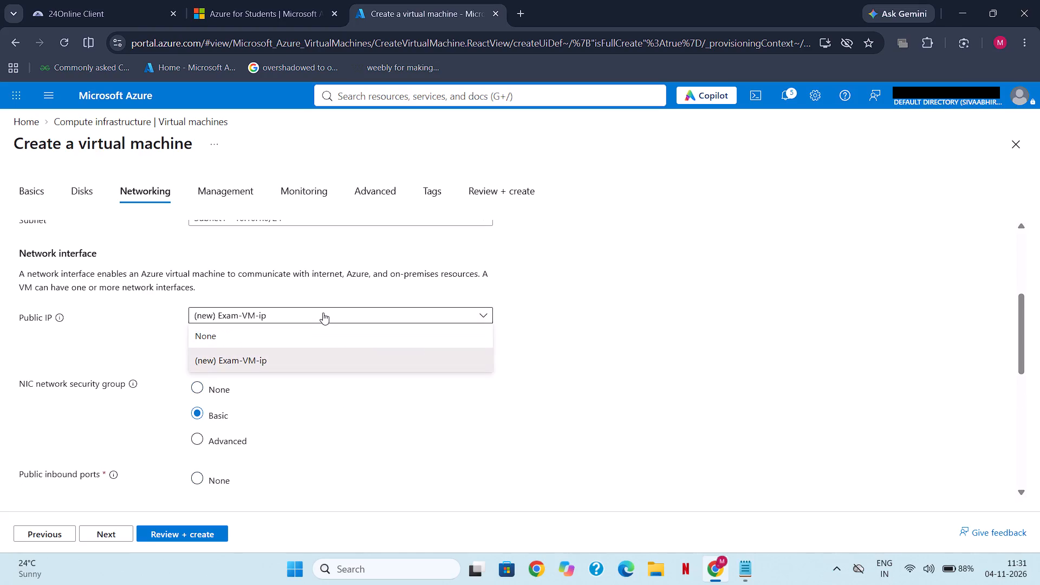
pyautogui.click(226, 336)
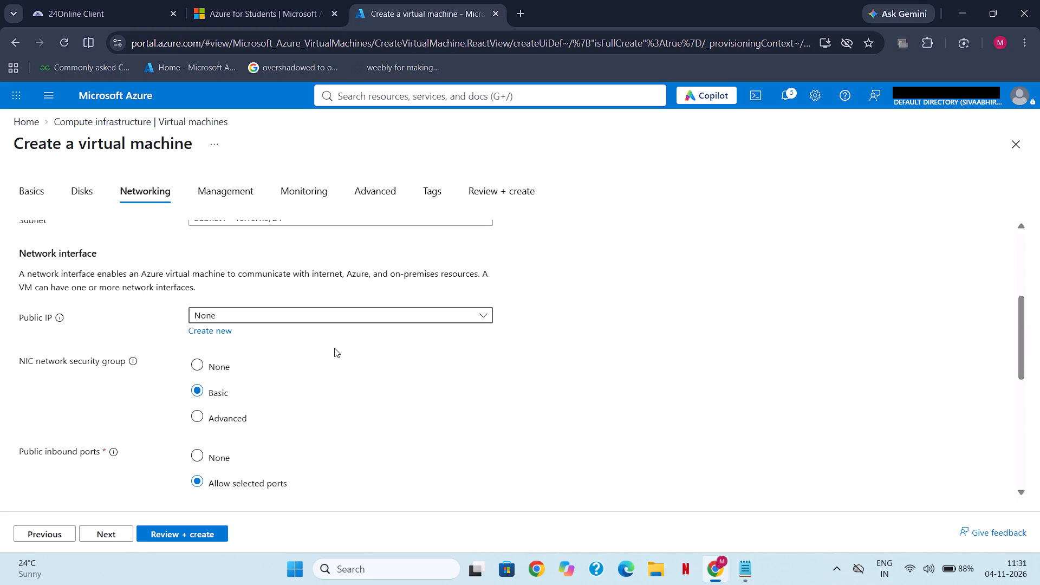
pyautogui.scroll(-3, 368, 348)
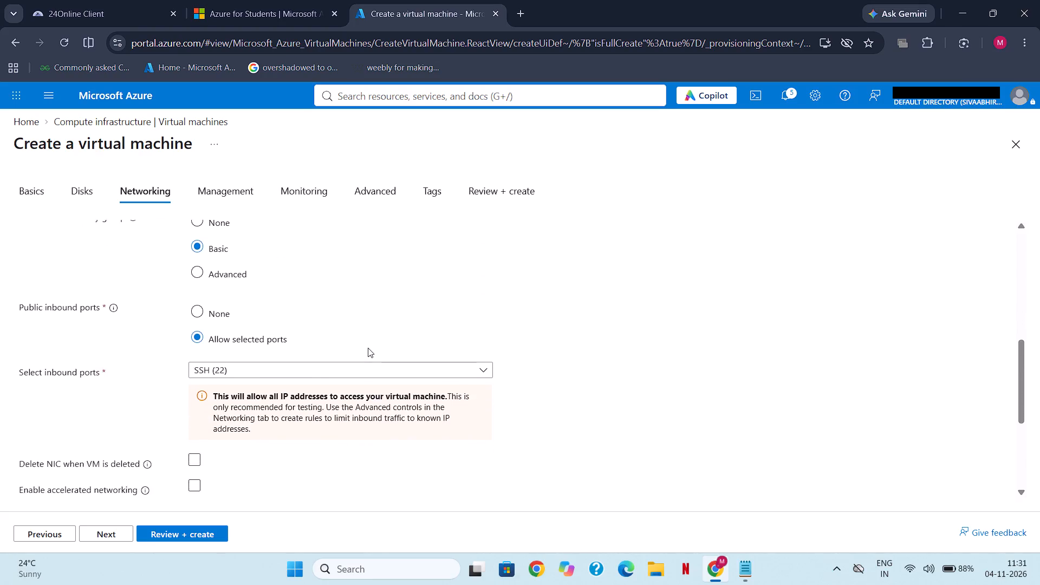
pyautogui.scroll(-3, 368, 348)
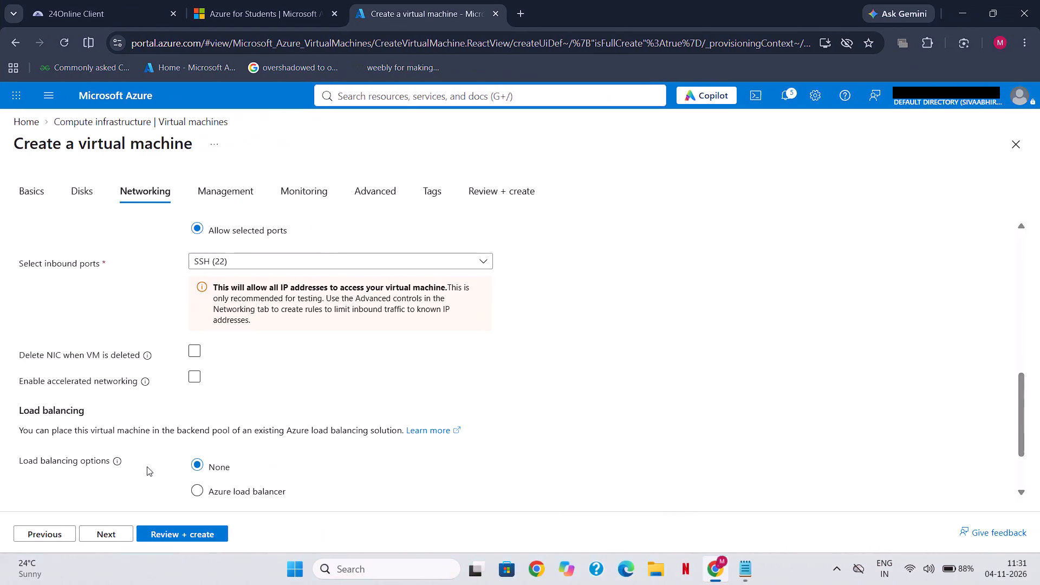
pyautogui.scroll(-1, 412, 262)
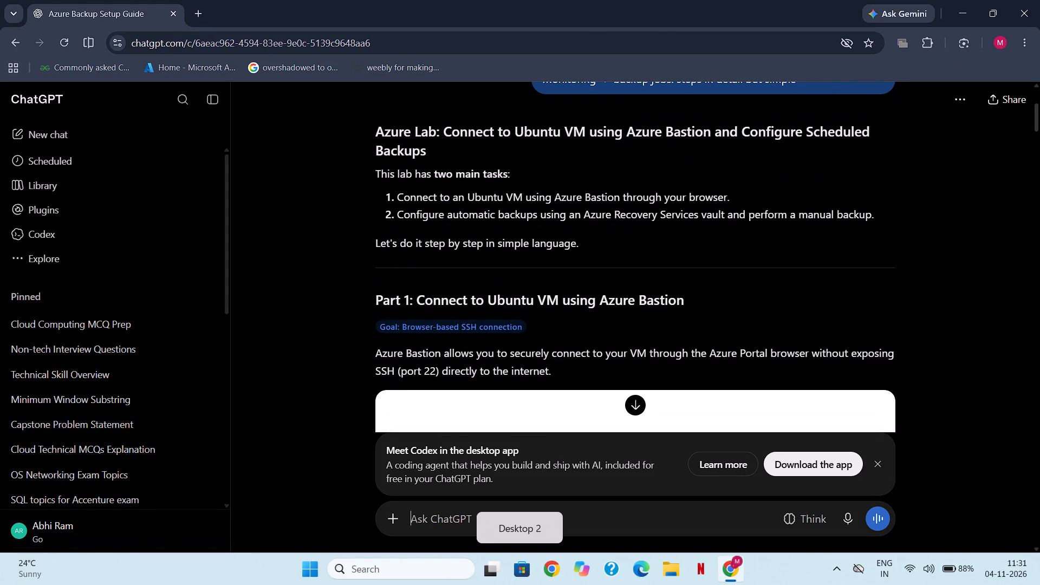
pyautogui.scroll(-1, 412, 262)
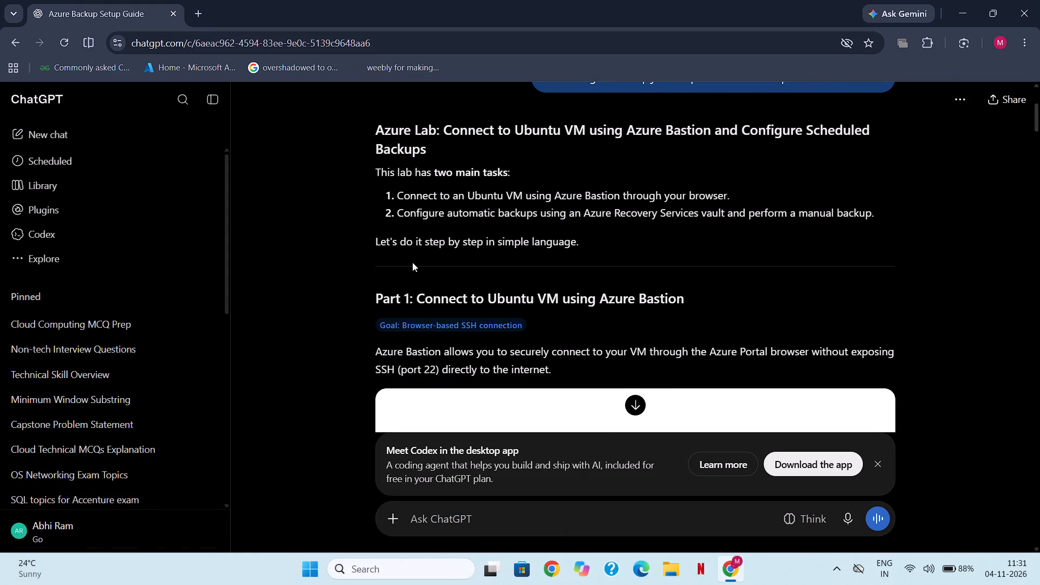
pyautogui.scroll(-8, 412, 262)
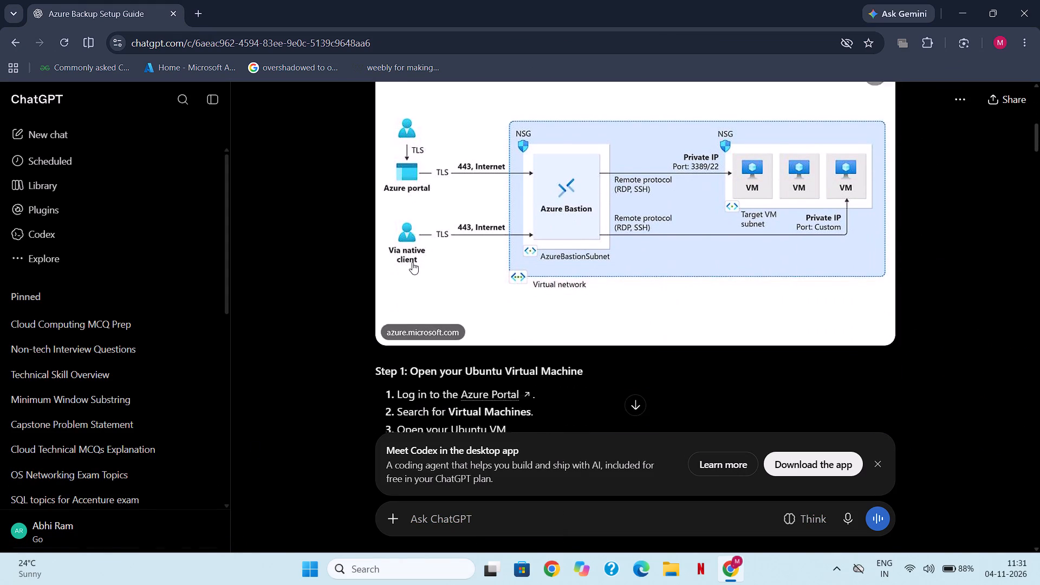
pyautogui.scroll(-3, 412, 262)
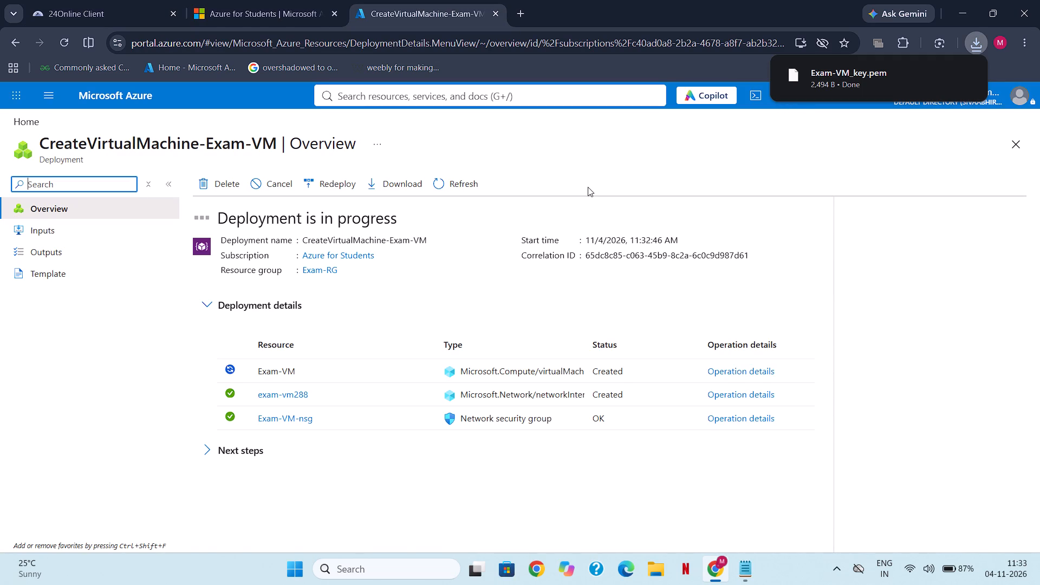
pyautogui.scroll(1, 588, 187)
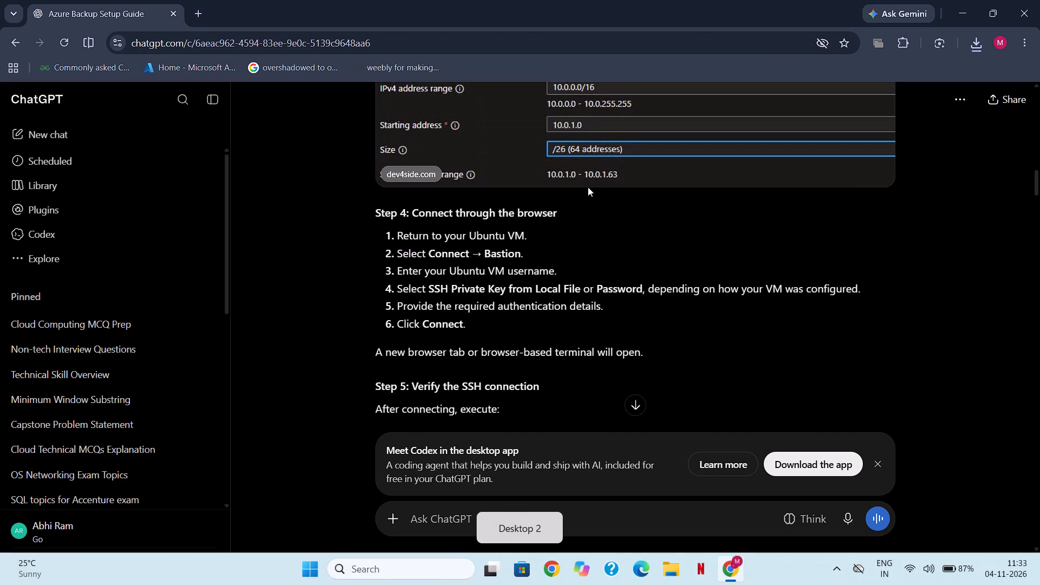
pyautogui.scroll(1, 588, 187)
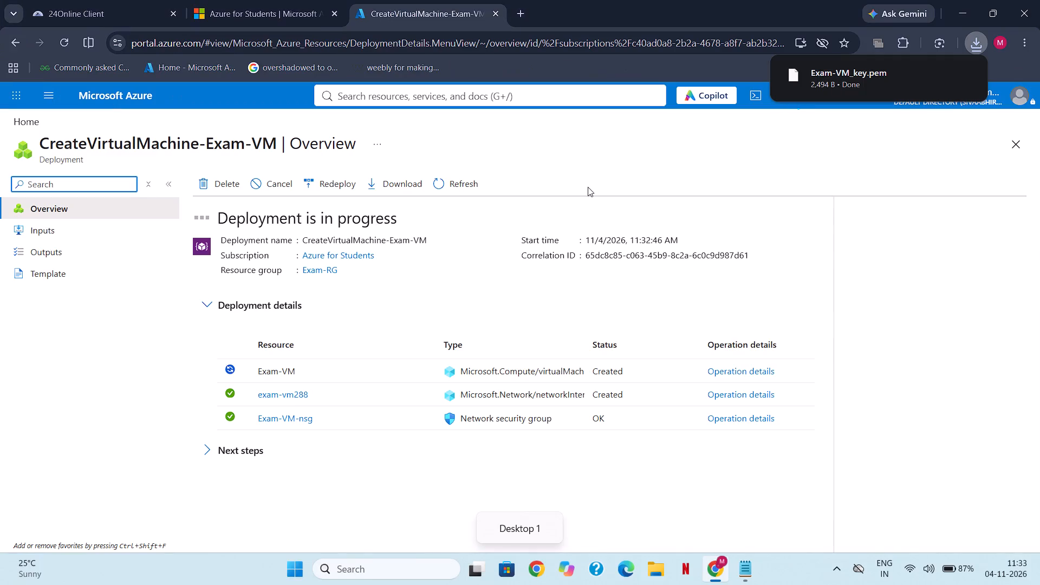
# From the portal home page, search for "bastion", open the Bastions service and start creating a new Bastion.
pyautogui.click(583, 185)
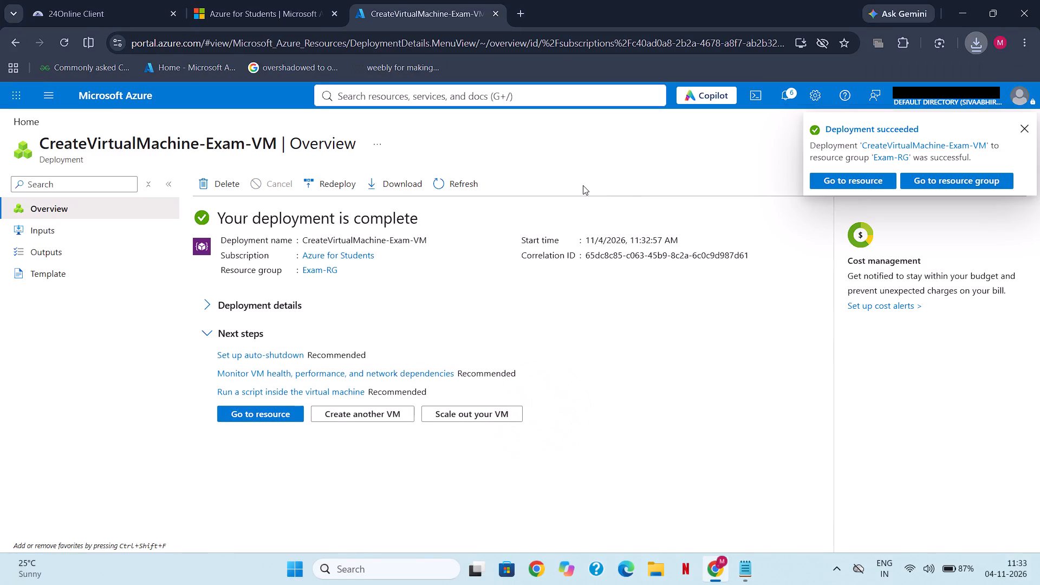
pyautogui.click(120, 89)
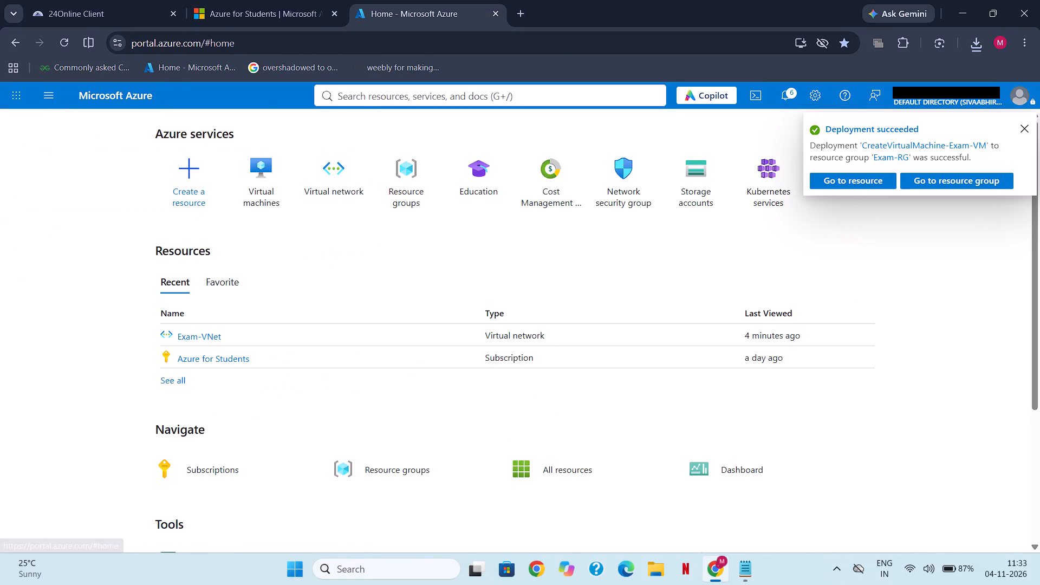
pyautogui.click(400, 94)
pyautogui.write('bastion')
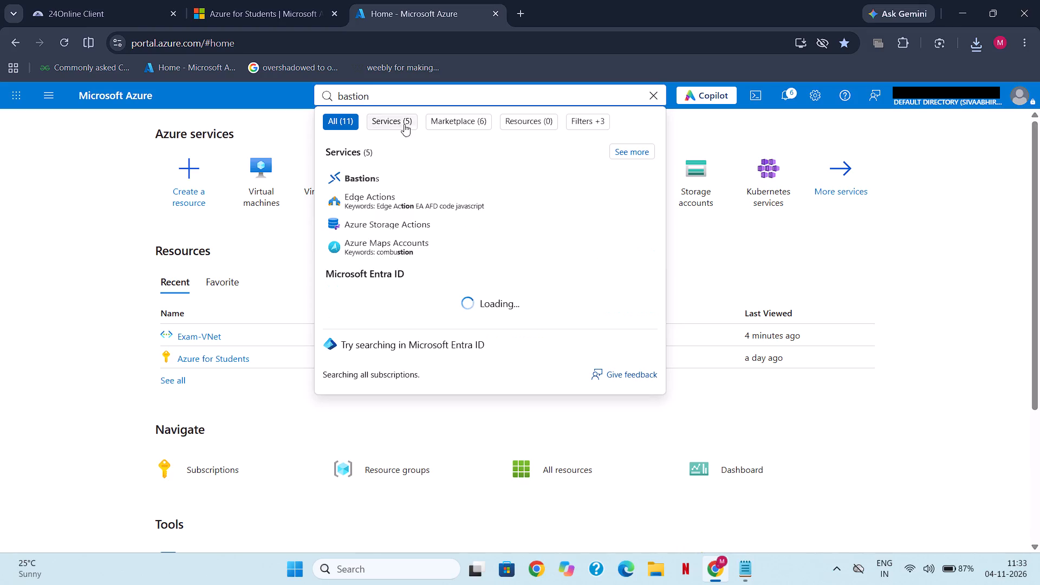
pyautogui.click(386, 175)
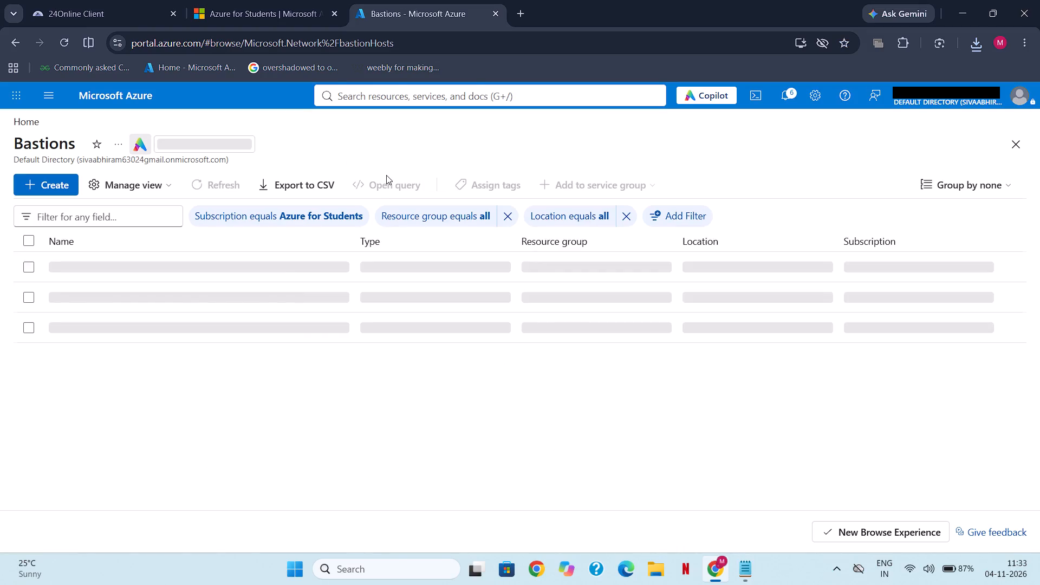
pyautogui.click(47, 178)
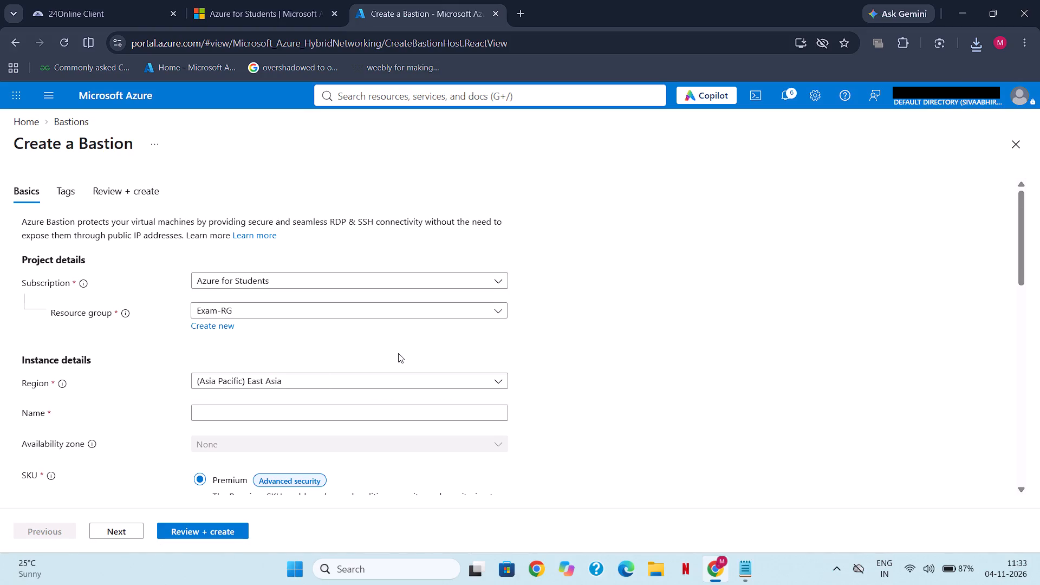
# Name the new Bastion Exam-Bastion in its instance details.
pyautogui.scroll(-1, 398, 353)
pyautogui.click(356, 382)
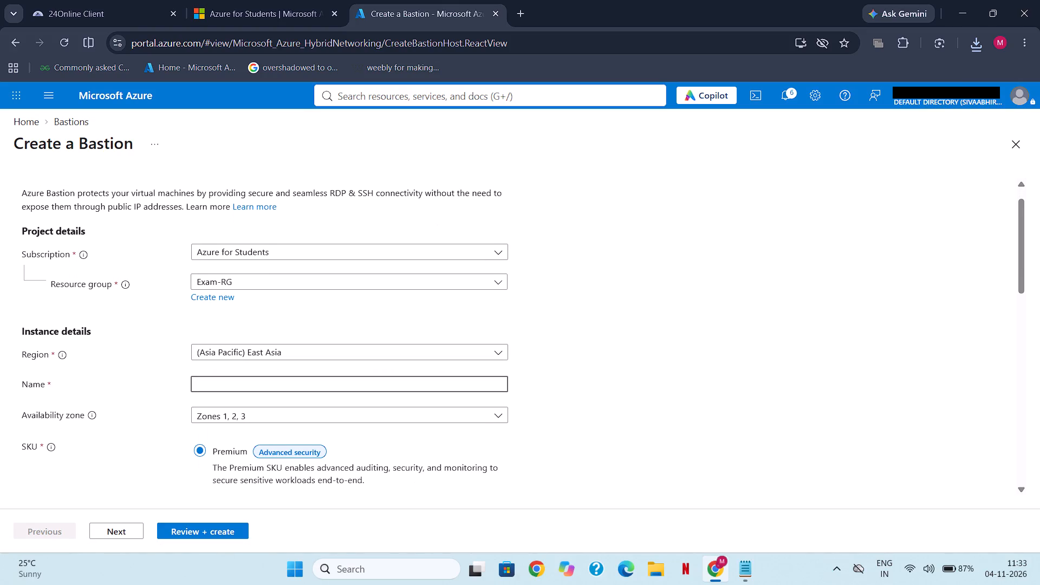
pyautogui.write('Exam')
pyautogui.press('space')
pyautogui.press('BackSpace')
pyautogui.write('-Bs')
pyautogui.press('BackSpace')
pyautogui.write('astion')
pyautogui.scroll(-1, 356, 382)
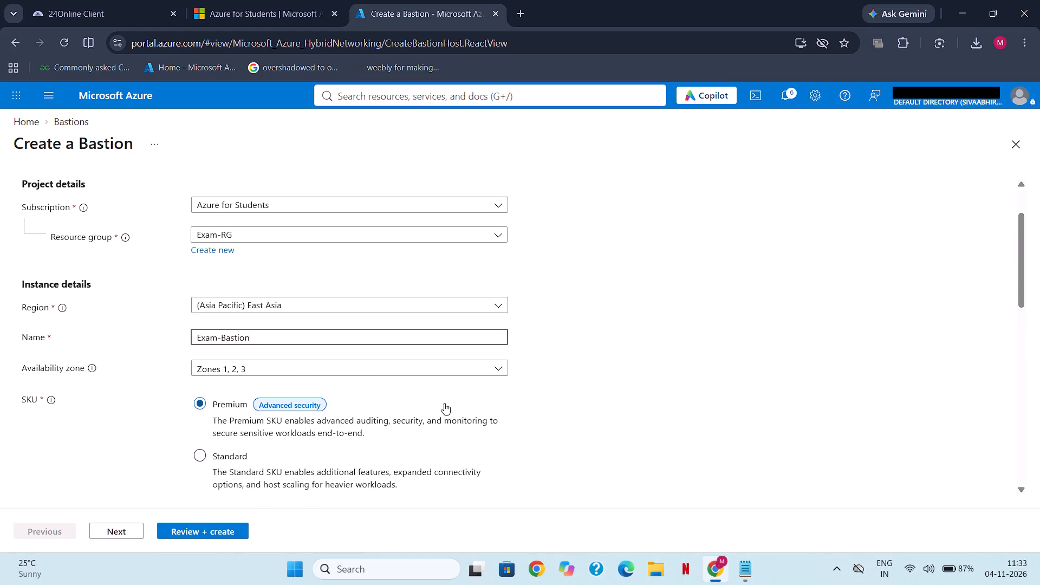
# Exclude Zone 2 from Exam-Bastion's availability zones, leaving Zones 1 and 3, and choose the Basic SKU.
pyautogui.click(471, 367)
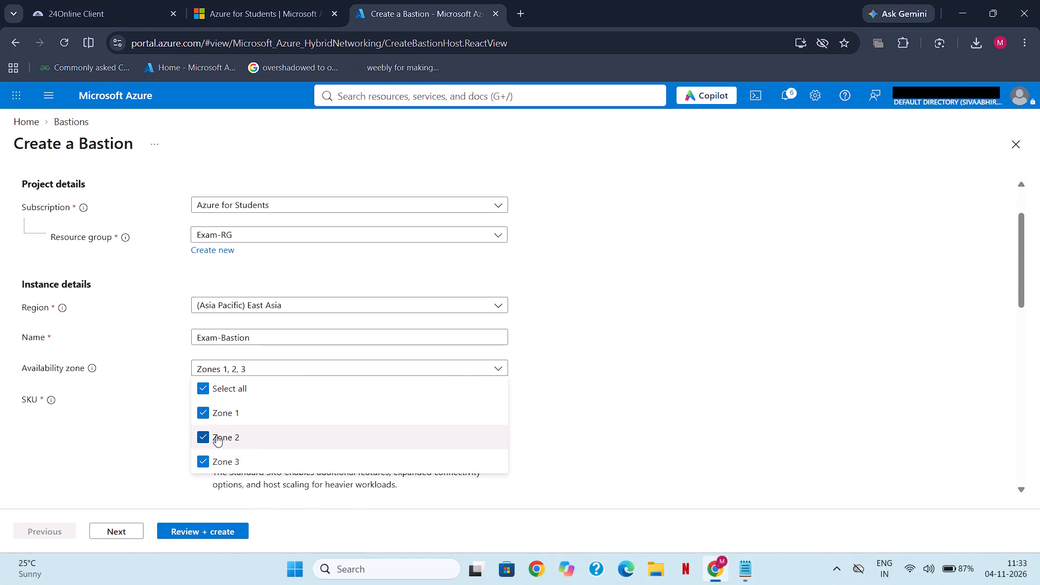
pyautogui.click(216, 435)
pyautogui.click(648, 373)
pyautogui.scroll(-1, 648, 373)
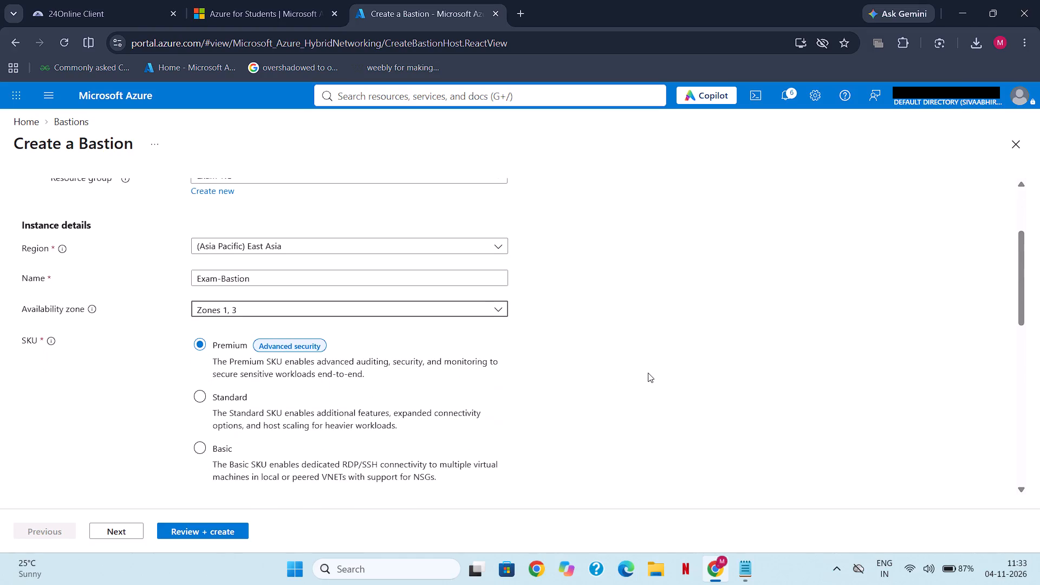
pyautogui.scroll(-1, 648, 373)
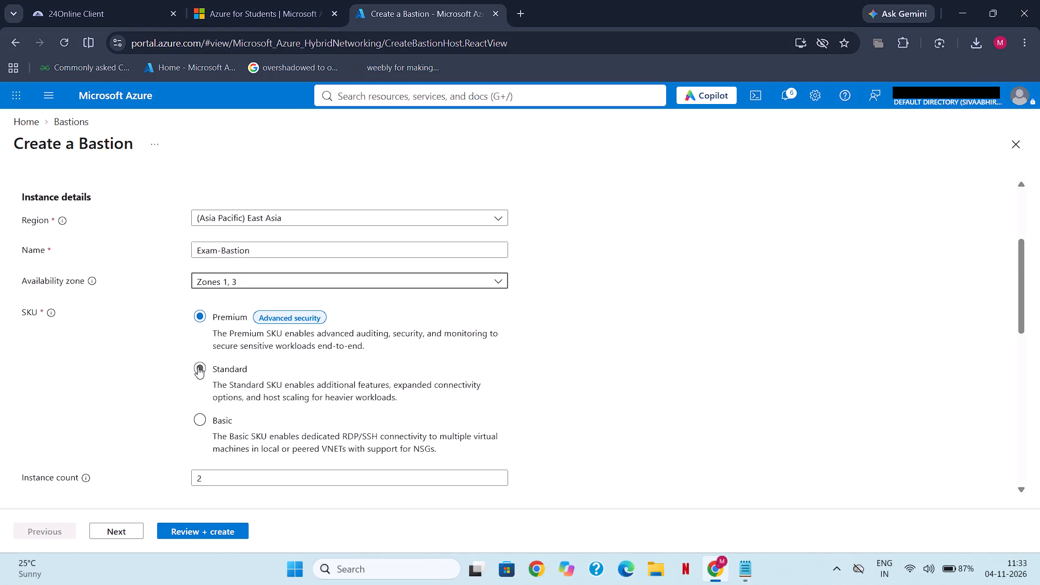
pyautogui.click(200, 415)
# Assign the Bastion to virtual network Exam-VNet with the existing subnet AzureBastionSubnet - 10.10.2.0/26.
pyautogui.scroll(-1, 584, 331)
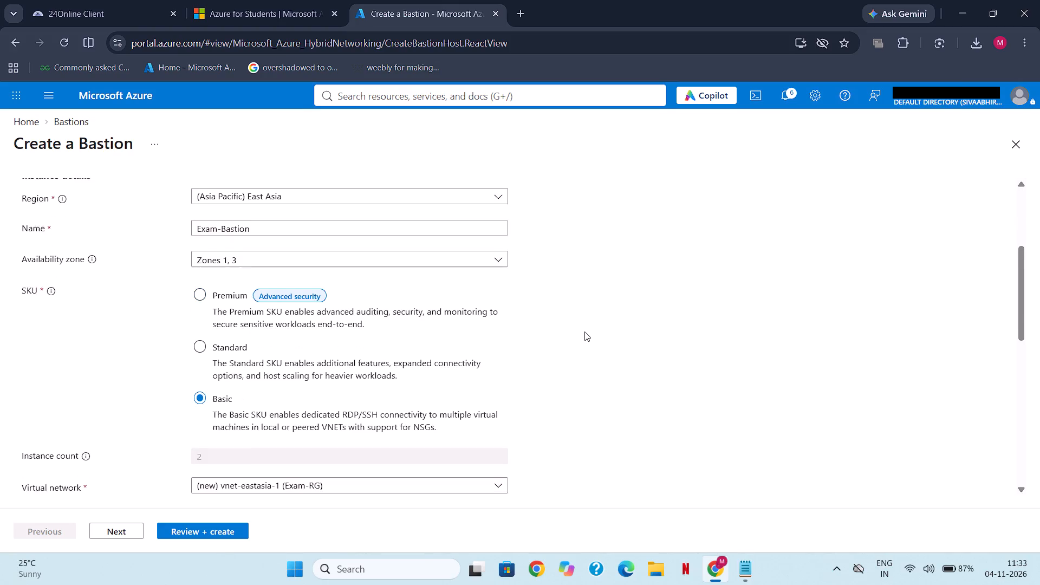
pyautogui.scroll(-2, 584, 331)
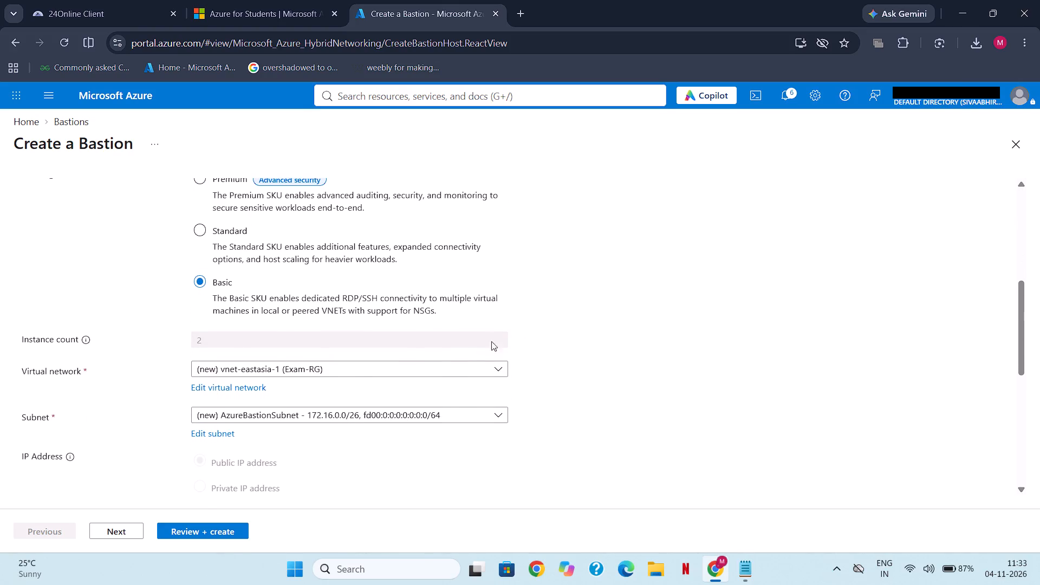
pyautogui.click(441, 362)
pyautogui.click(239, 463)
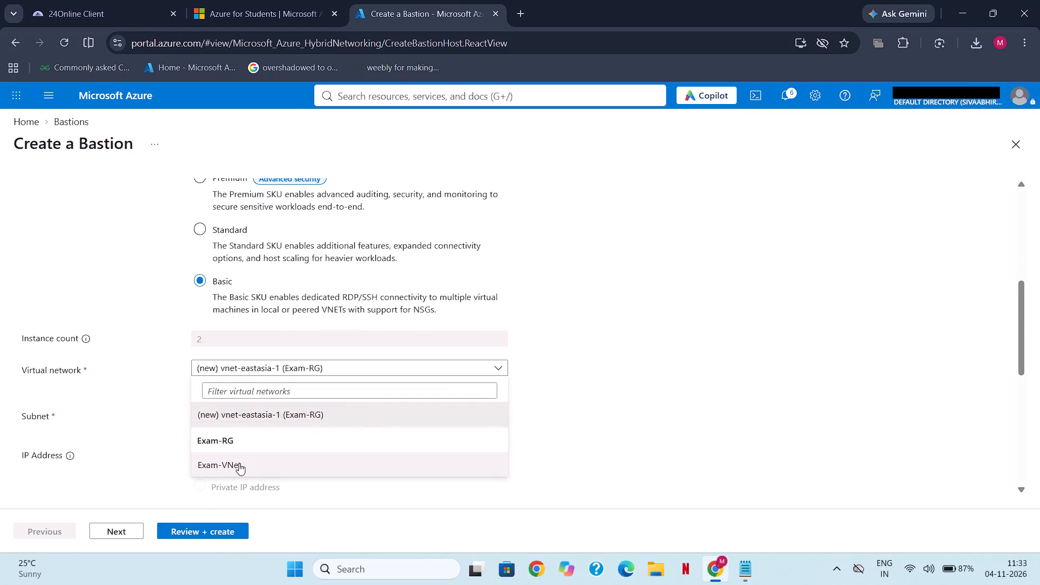
pyautogui.scroll(-1, 568, 401)
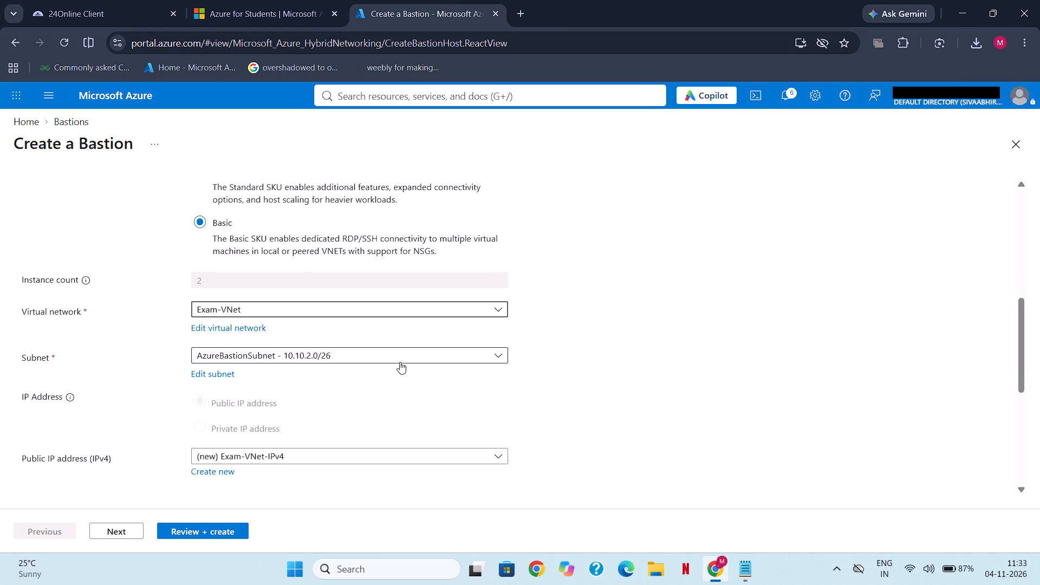
pyautogui.click(401, 362)
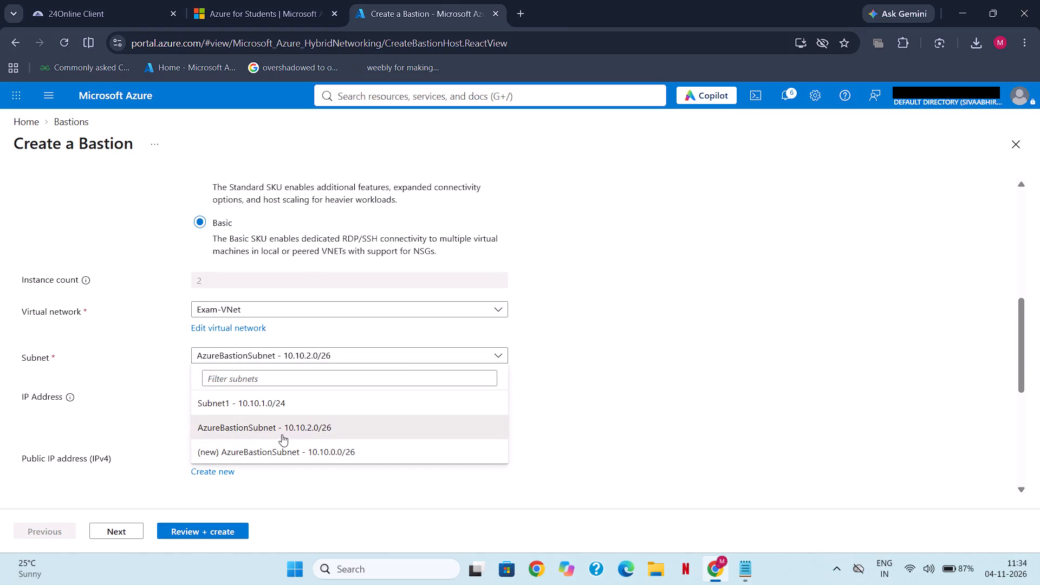
pyautogui.click(254, 422)
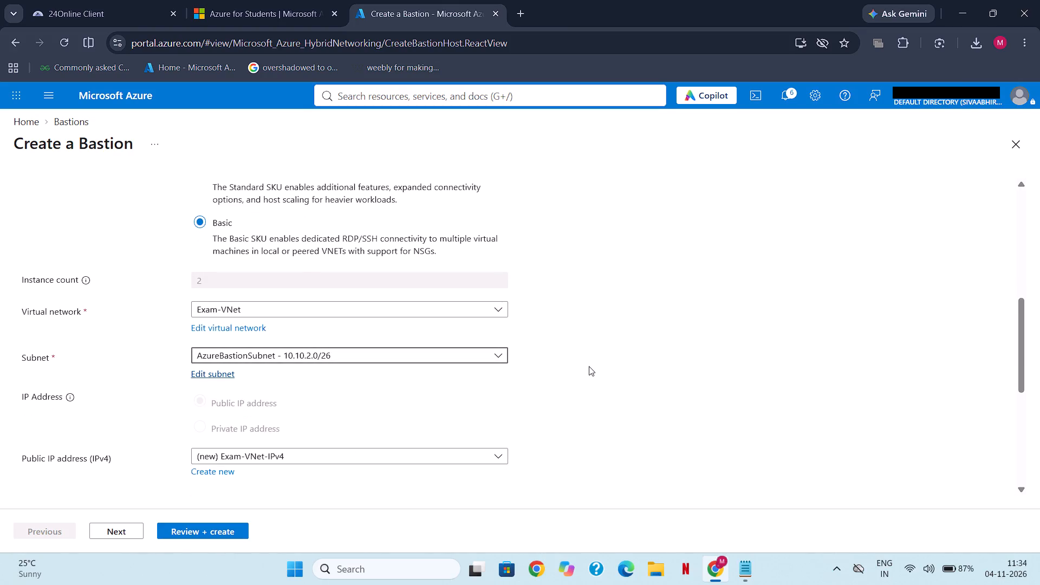
# Check the Bastion's public IP address and feature settings, keep the new Exam-VNet-IPv4 address, and submit Exam-Bastion through final review for creation.
pyautogui.scroll(-1, 589, 366)
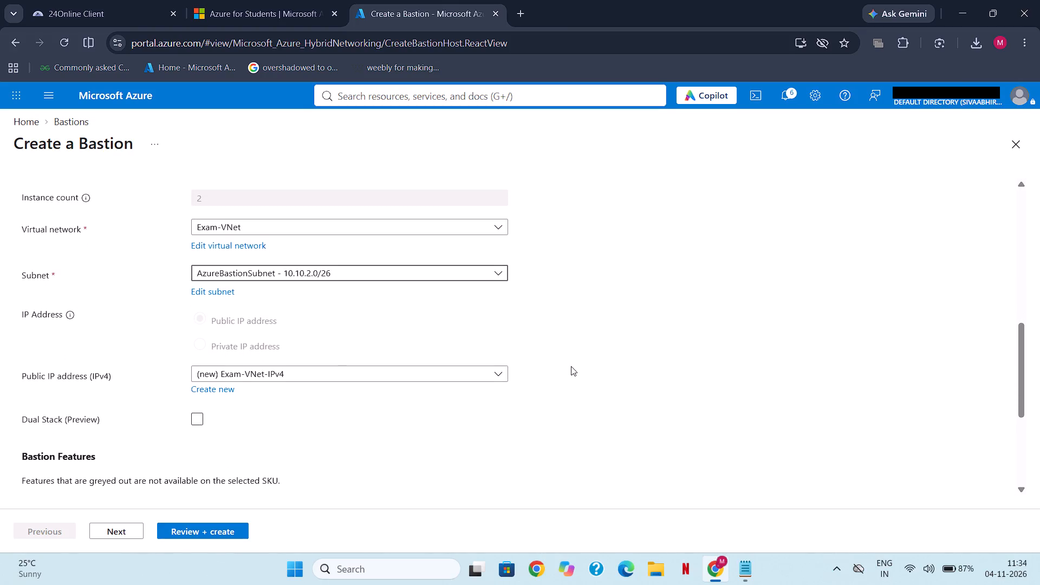
pyautogui.click(433, 374)
pyautogui.click(597, 357)
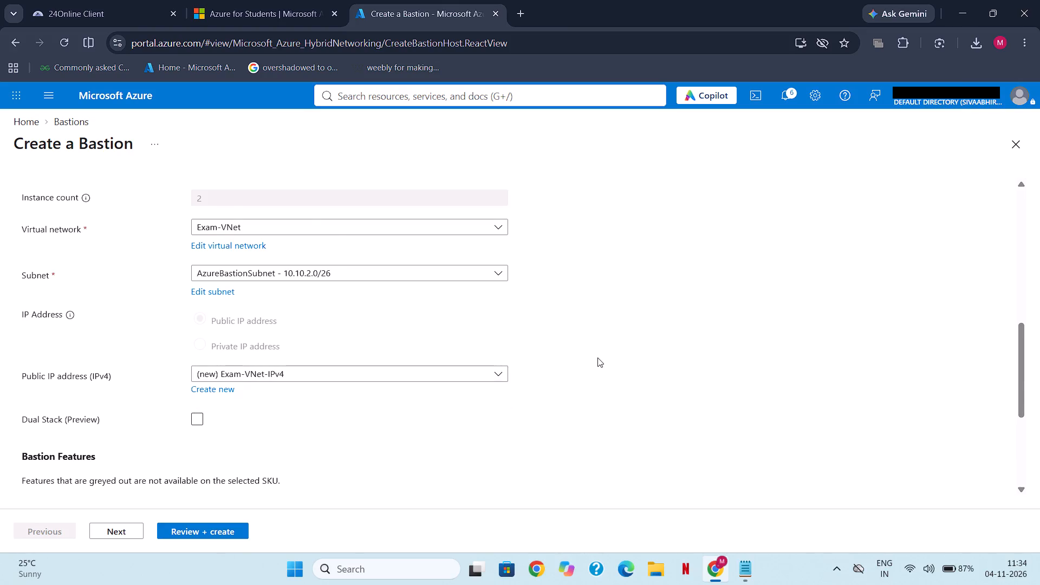
pyautogui.scroll(-4, 597, 357)
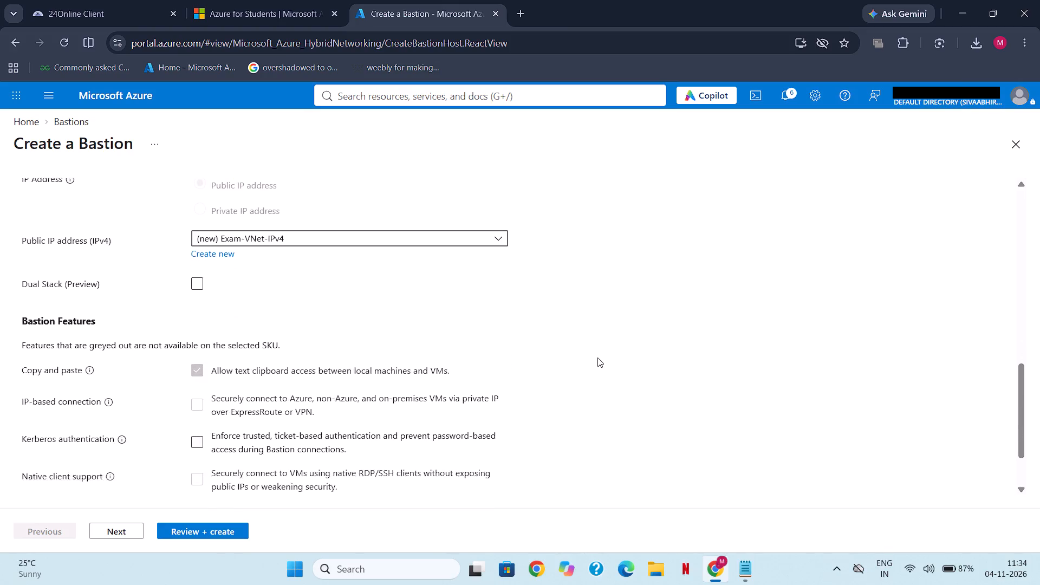
pyautogui.scroll(-3, 597, 357)
pyautogui.scroll(9, 597, 357)
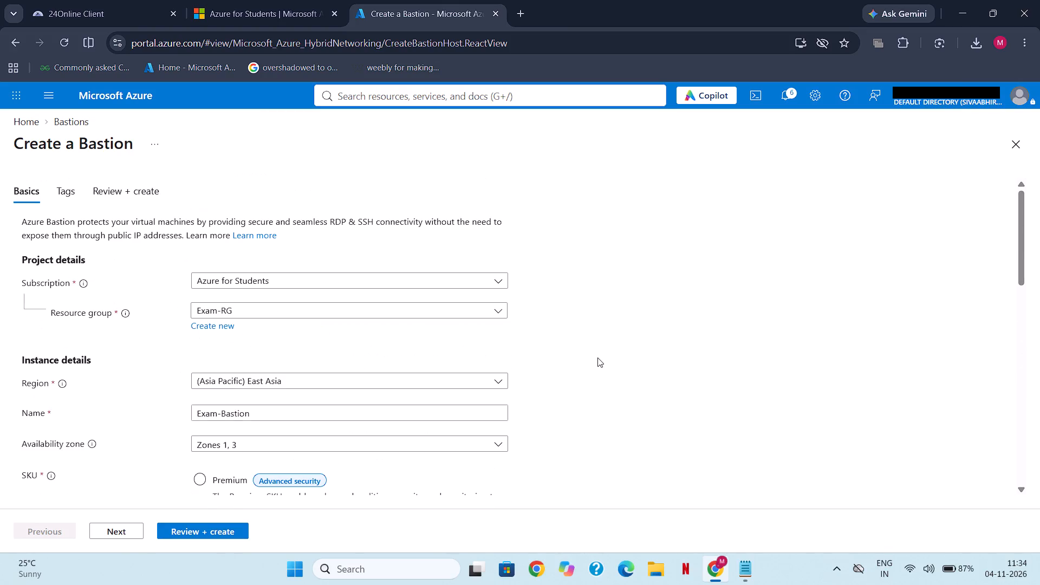
pyautogui.click(200, 529)
pyautogui.click(200, 529)
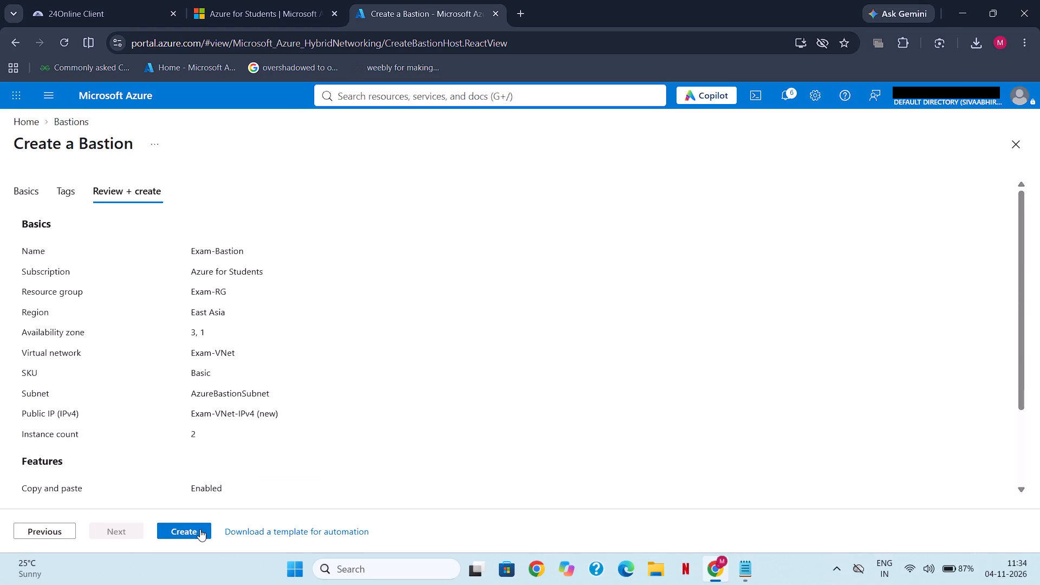
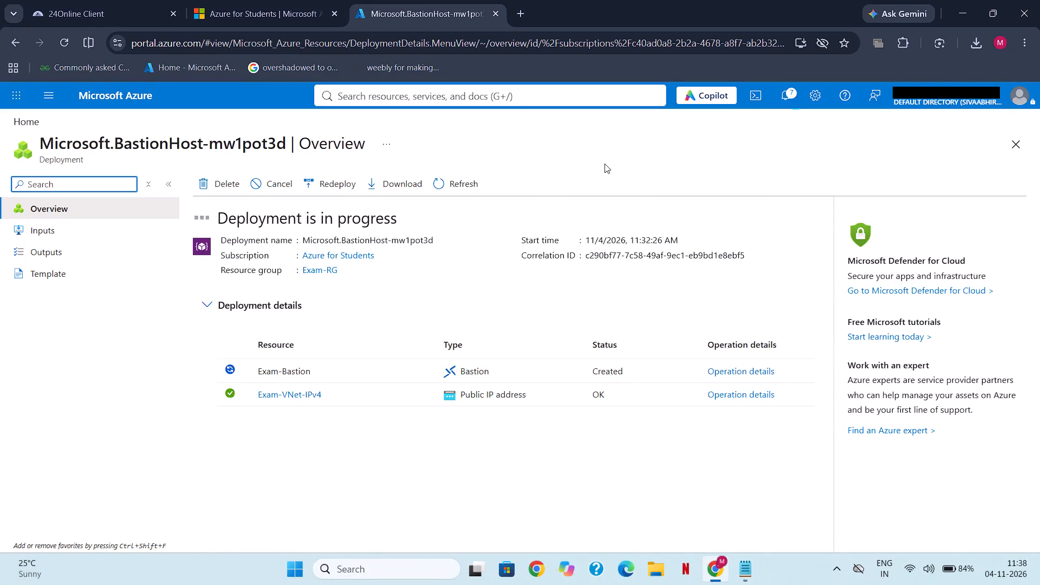
# Check the portal notifications for the progress of the Exam-Bastion deployment.
pyautogui.click(788, 93)
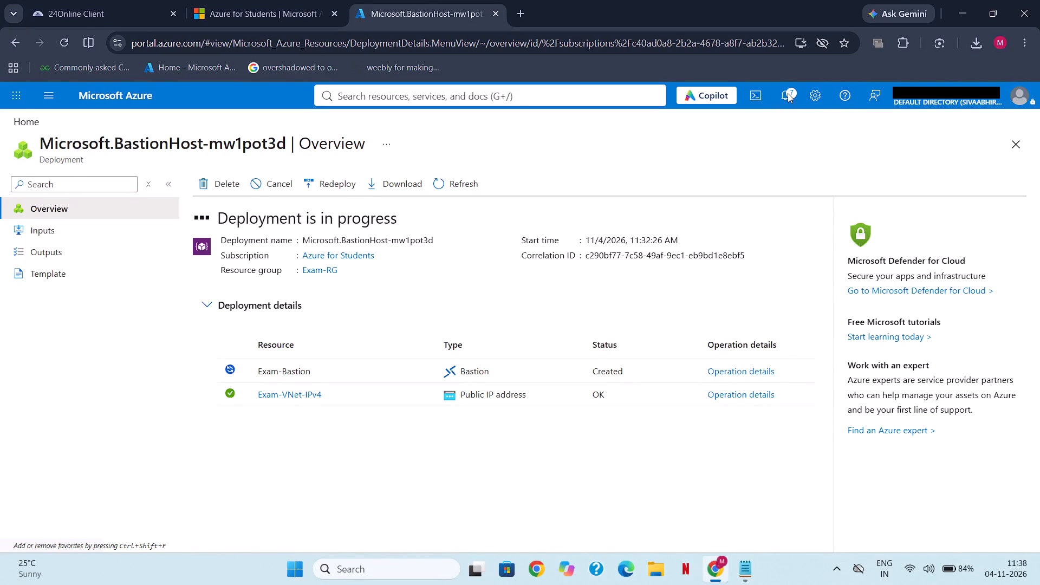
pyautogui.click(787, 101)
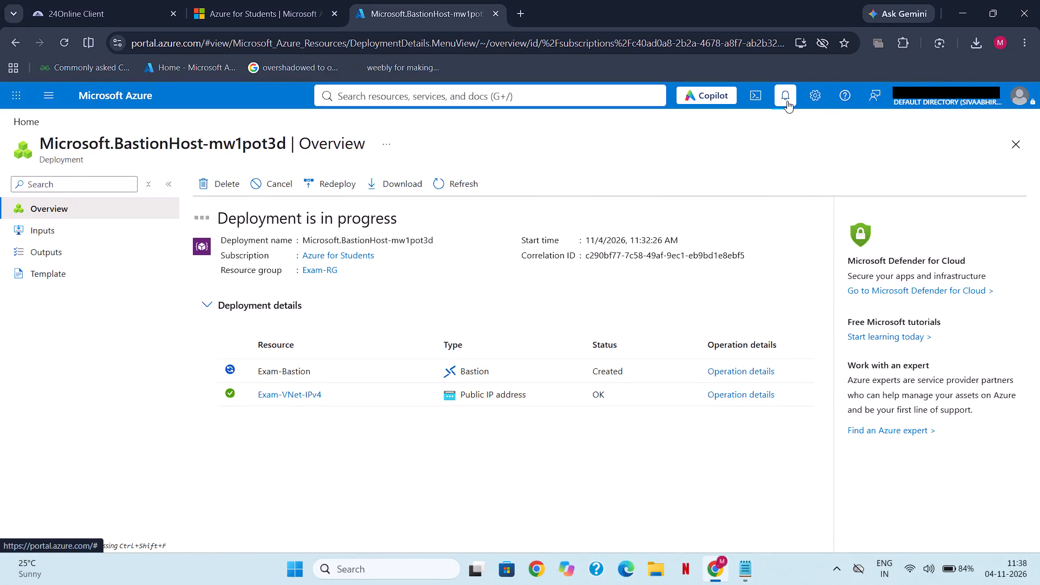
pyautogui.click(787, 101)
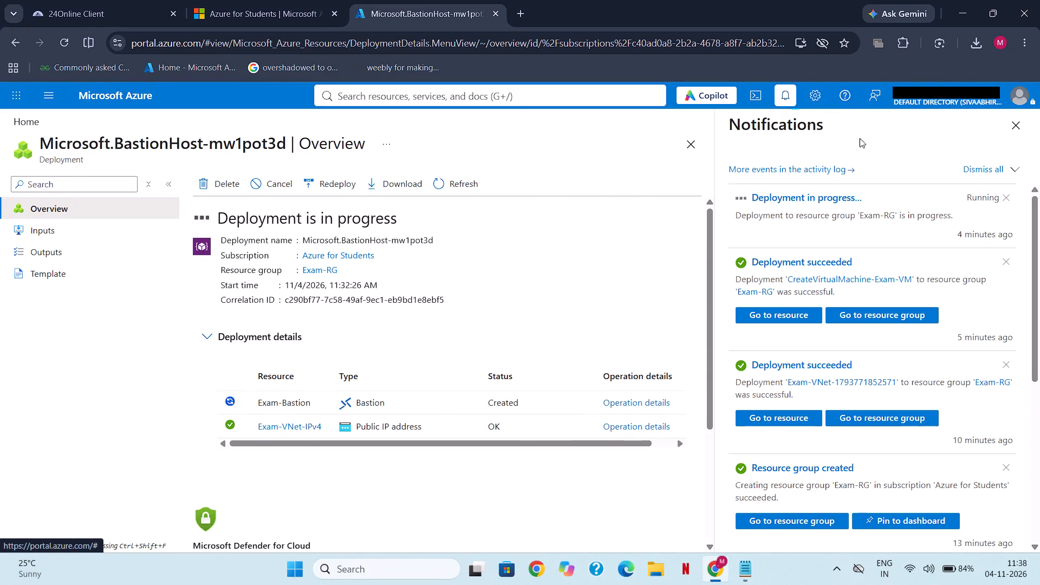
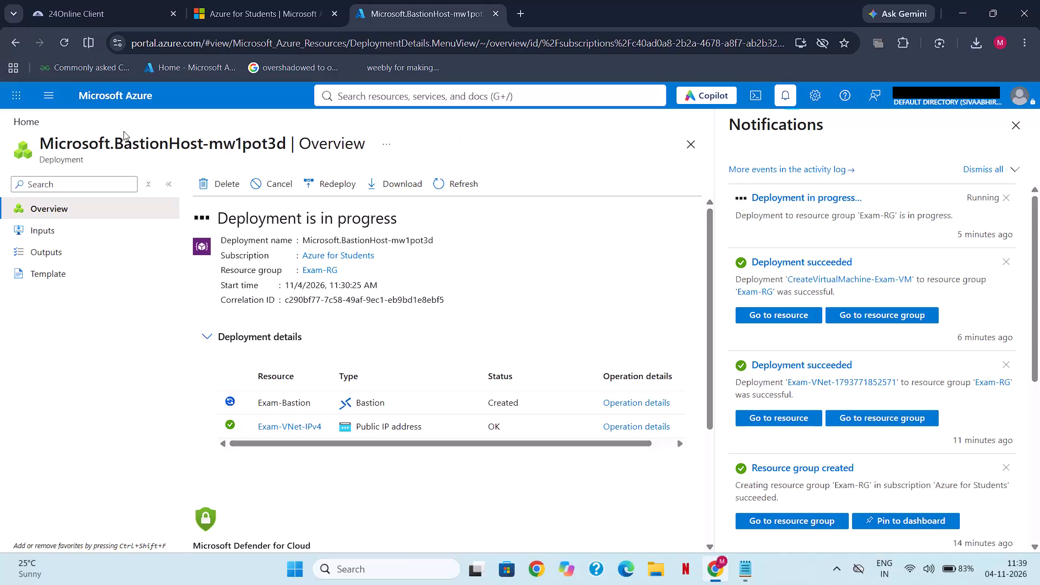
# Go to the Exam-VM virtual machine from the portal home and open its Bastion connection page.
pyautogui.click(143, 90)
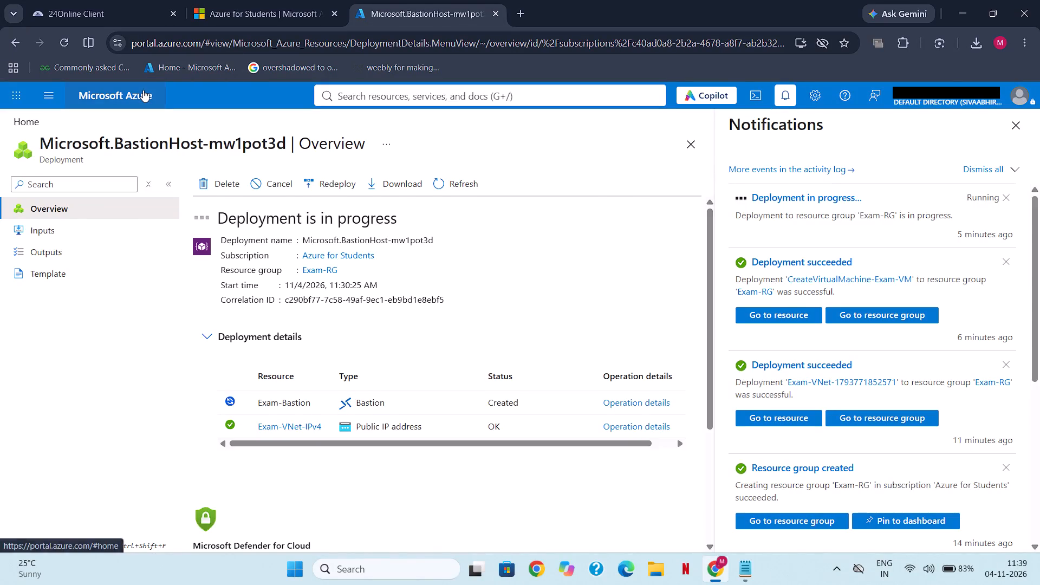
pyautogui.click(239, 177)
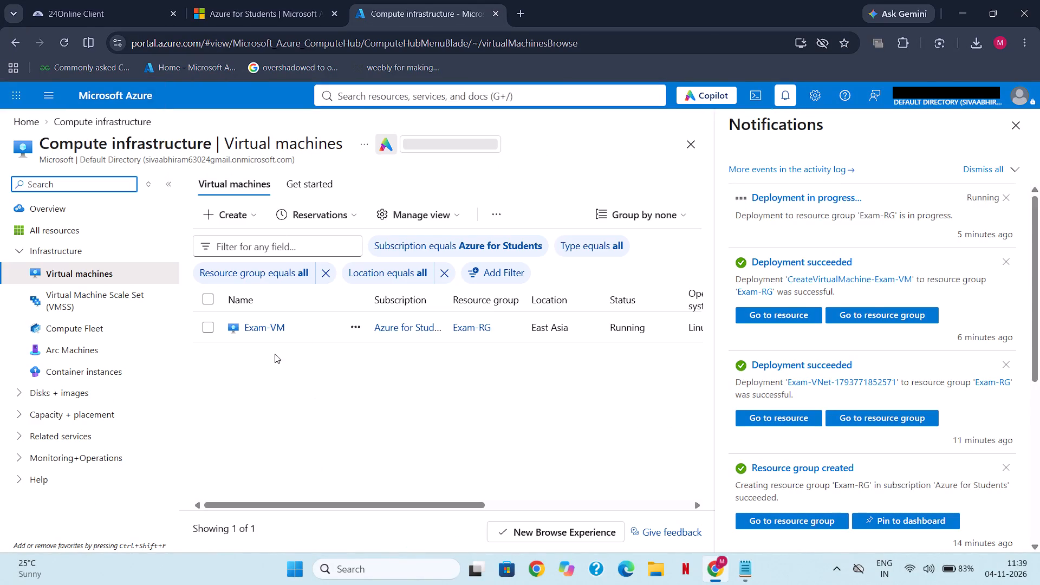
pyautogui.click(258, 330)
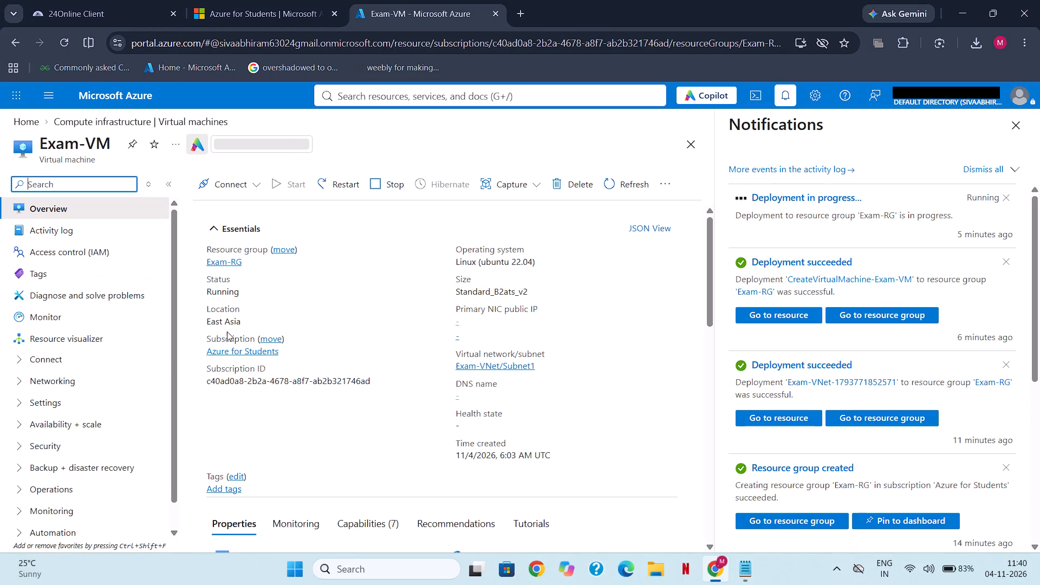
pyautogui.click(23, 368)
pyautogui.click(67, 397)
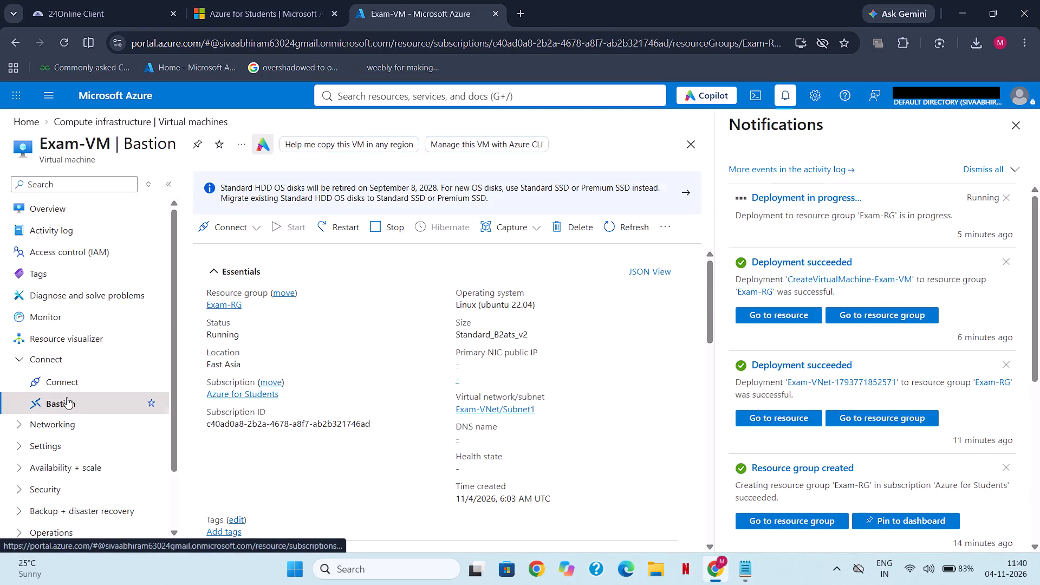
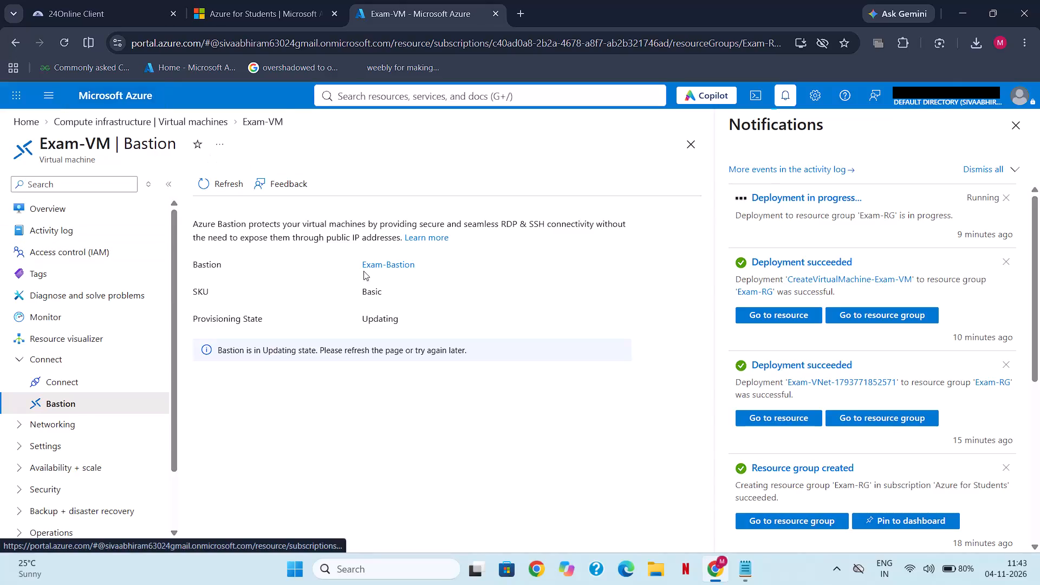
pyautogui.click(377, 378)
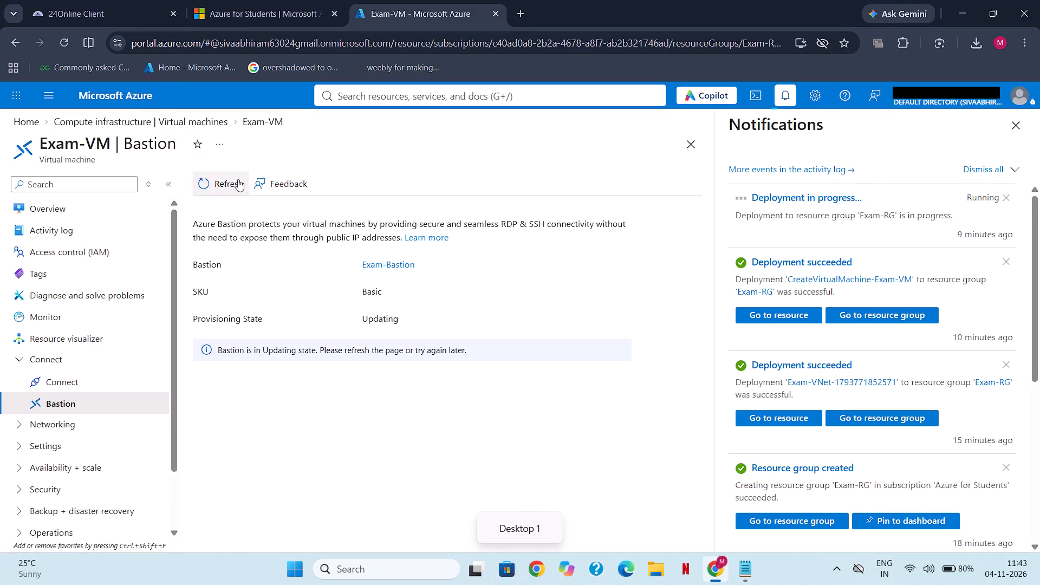
# Return to the Azure portal home, start creating a new virtual machine and name it Exam-VM2.
pyautogui.click(124, 102)
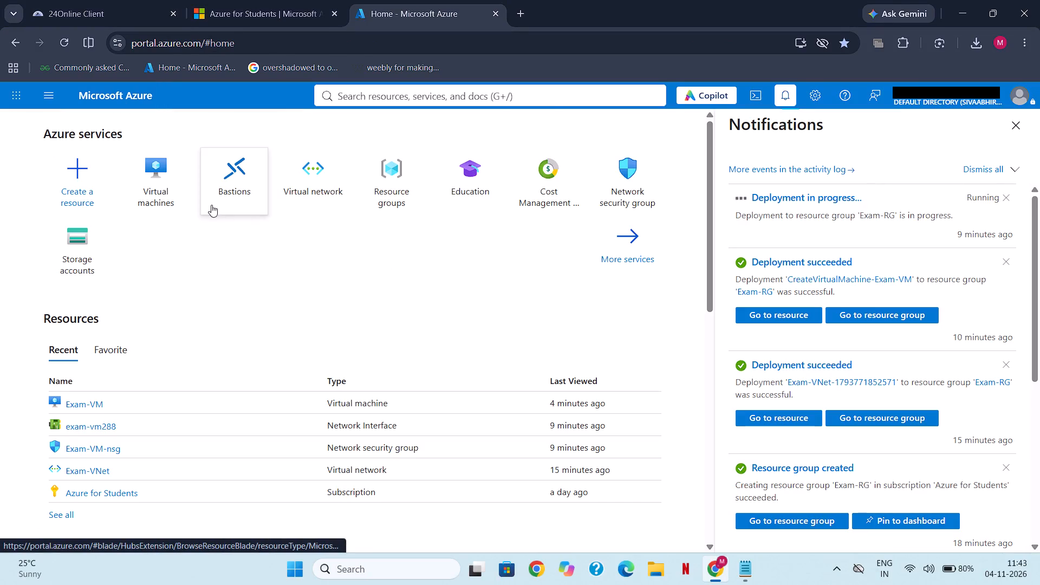
pyautogui.click(171, 191)
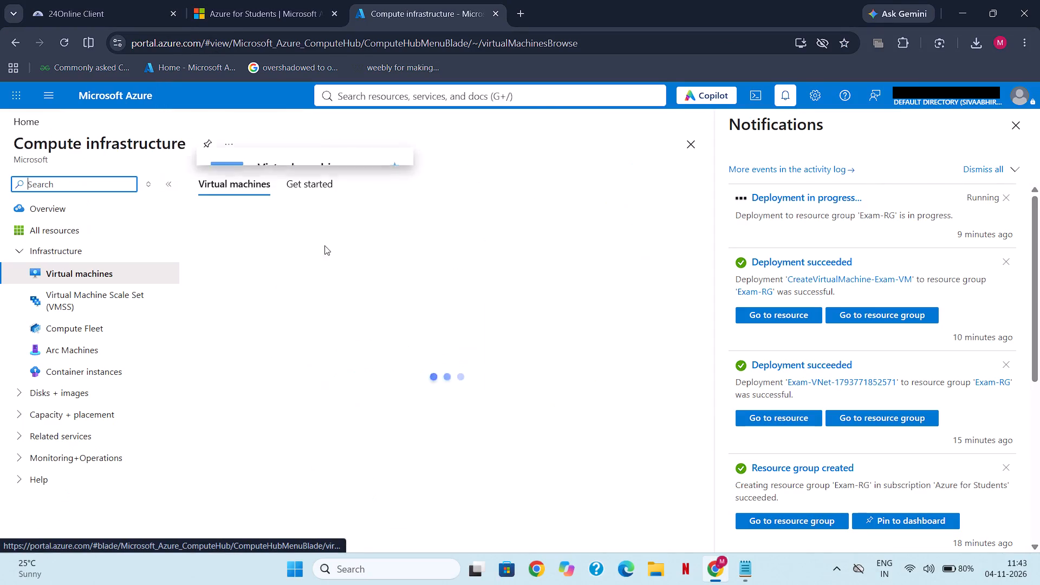
pyautogui.click(239, 218)
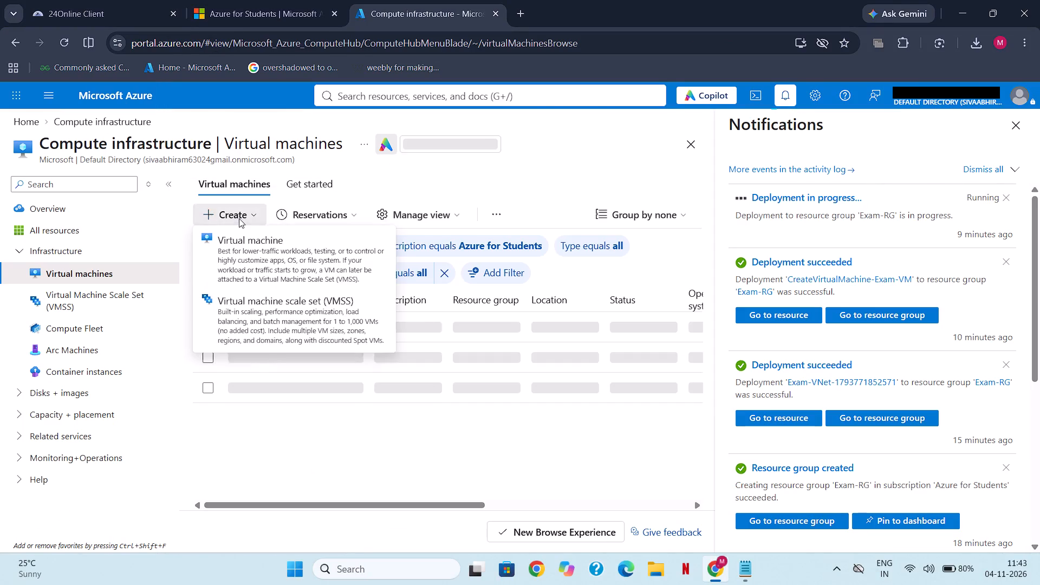
pyautogui.click(259, 248)
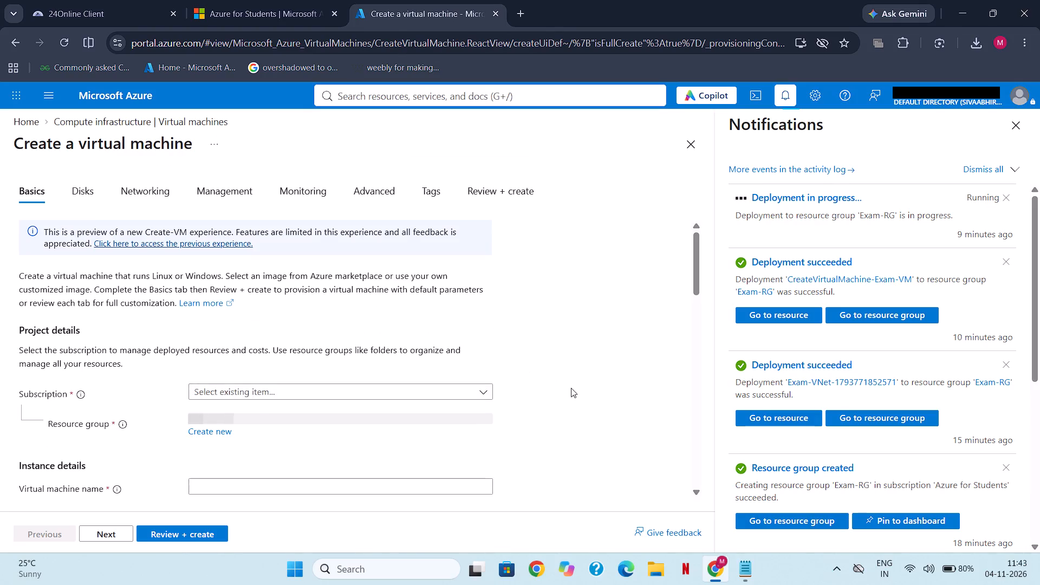
pyautogui.scroll(-2, 309, 407)
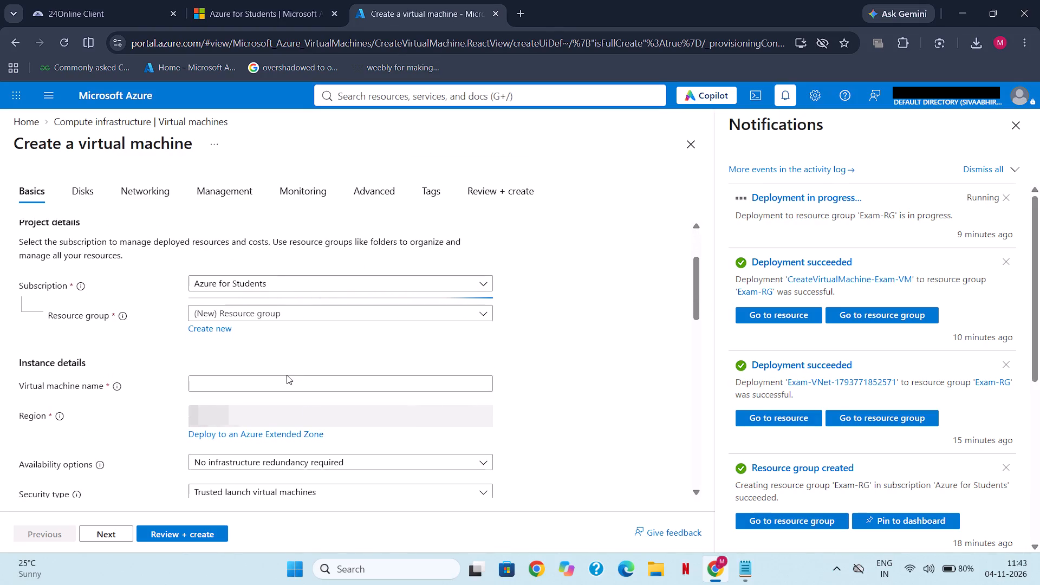
pyautogui.click(287, 379)
pyautogui.hotkey('shift', 'b')
pyautogui.press('BackSpace')
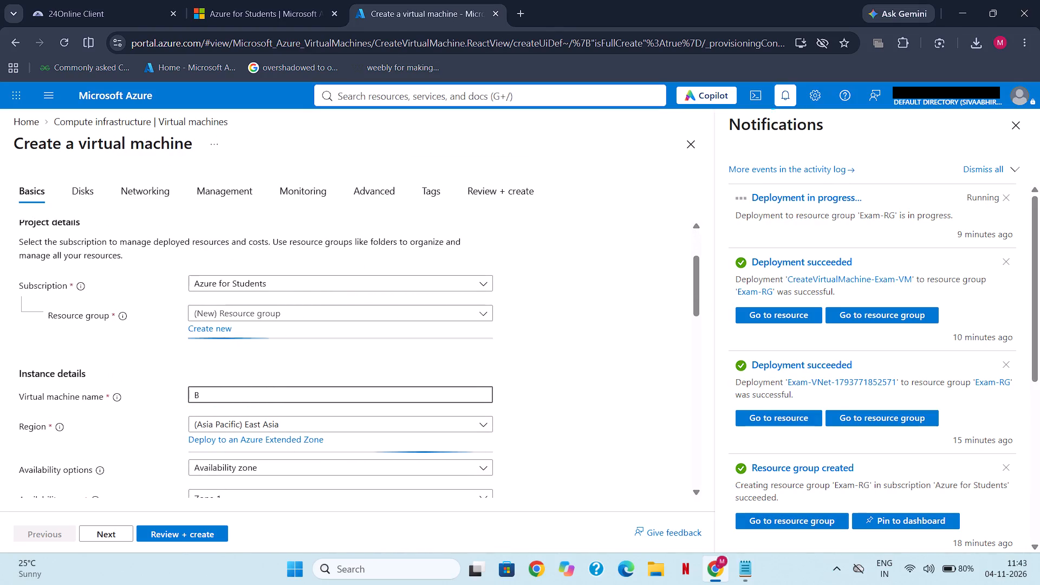
pyautogui.write('Exam')
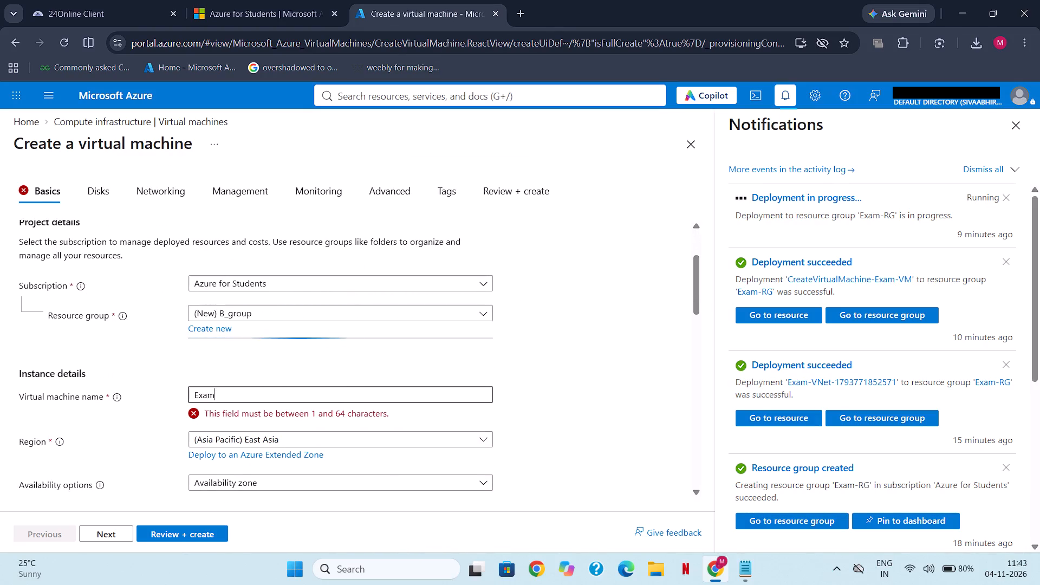
pyautogui.write('-VM')
pyautogui.press('space')
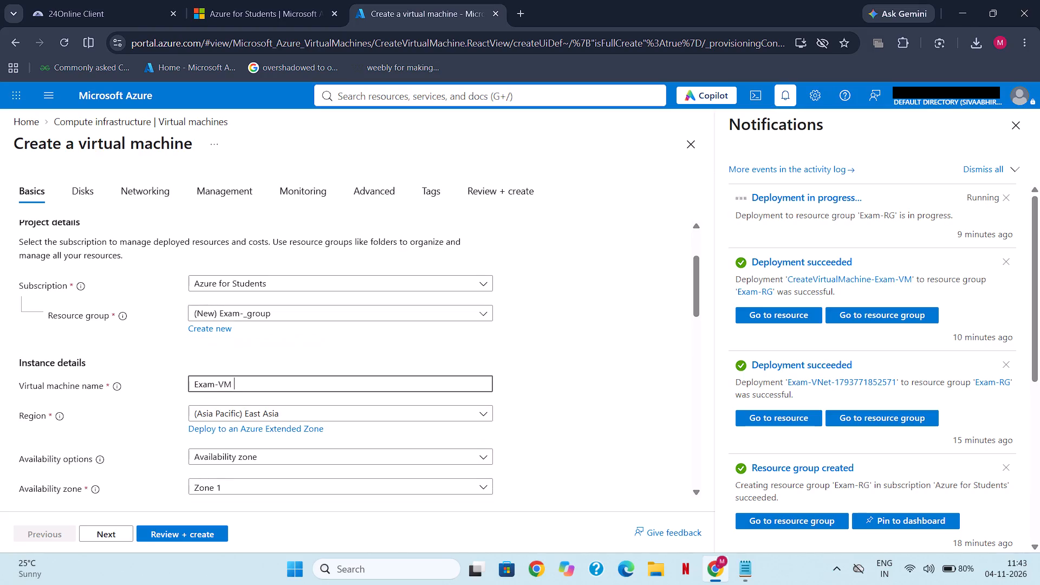
pyautogui.press('BackSpace')
pyautogui.press('2')
# Set Exam-VM2's availability options to No infrastructure redundancy required and its security type to Standard.
pyautogui.scroll(-1, 287, 379)
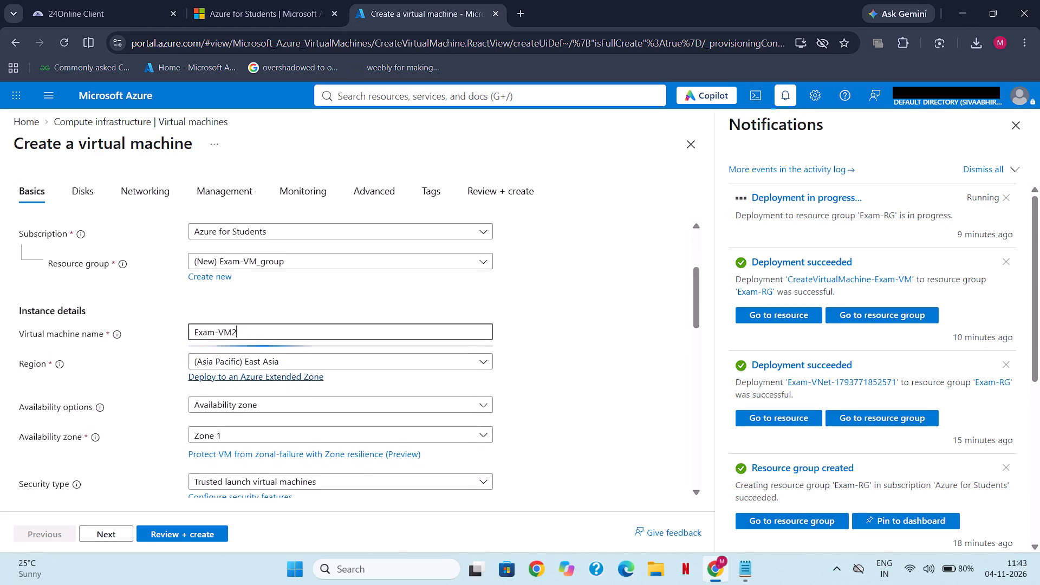
pyautogui.click(386, 369)
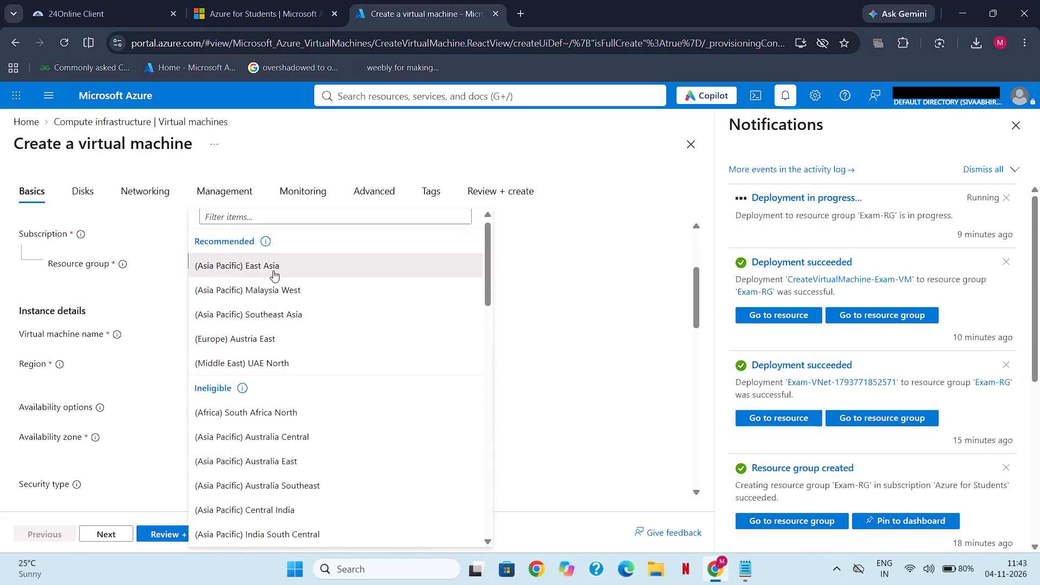
pyautogui.click(573, 311)
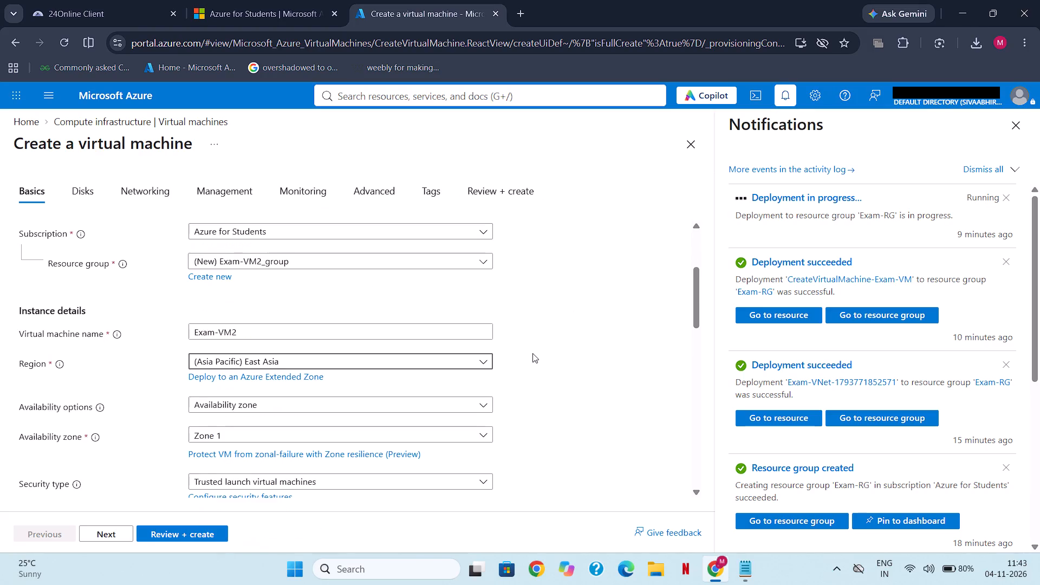
pyautogui.scroll(-1, 532, 353)
pyautogui.click(408, 372)
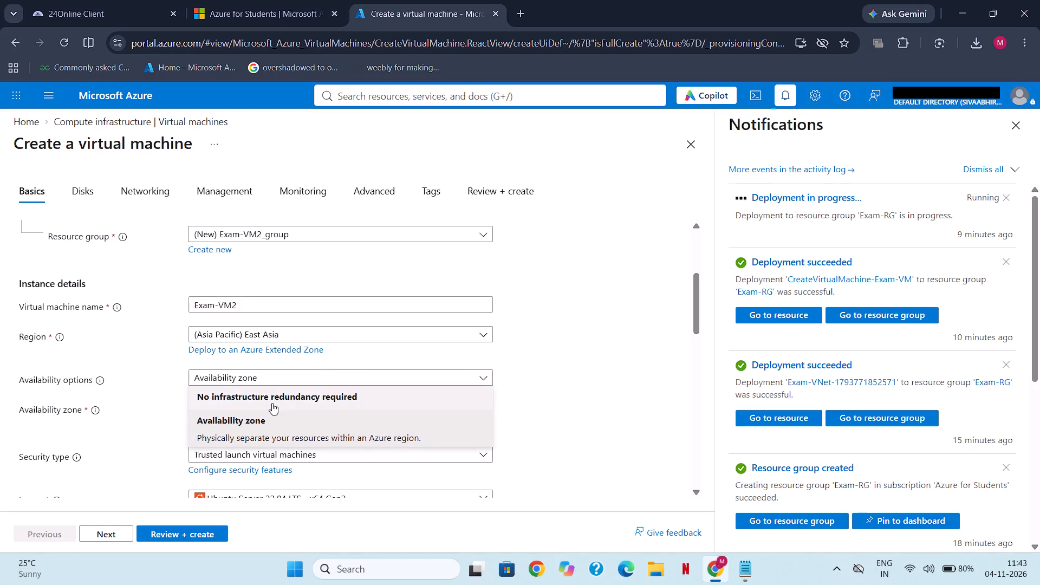
pyautogui.click(272, 403)
pyautogui.click(430, 407)
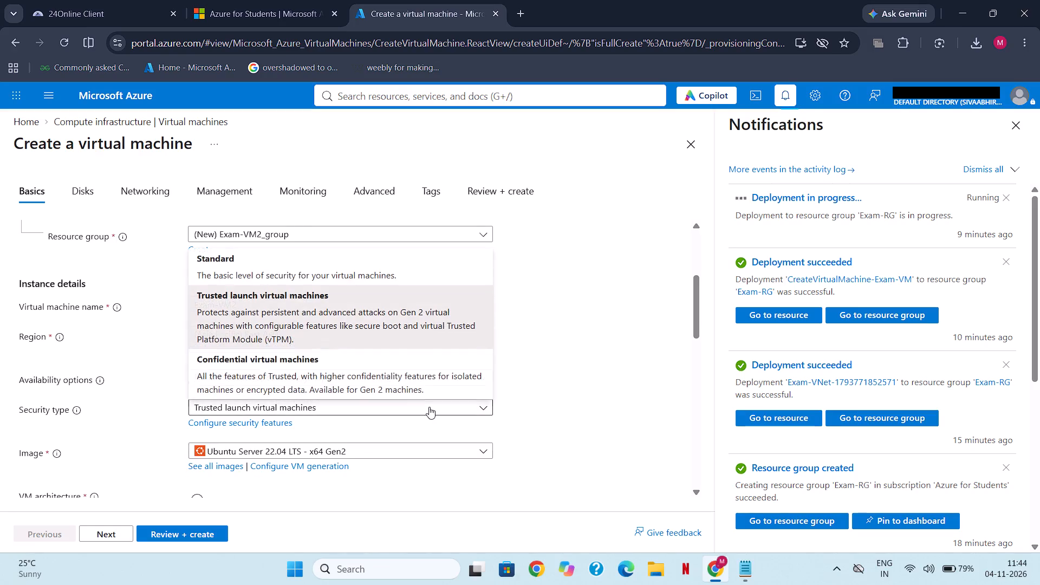
pyautogui.click(274, 253)
# Choose Windows Server 2025 Datacenter - x64 Gen2 as the image for Exam-VM2.
pyautogui.scroll(-1, 545, 387)
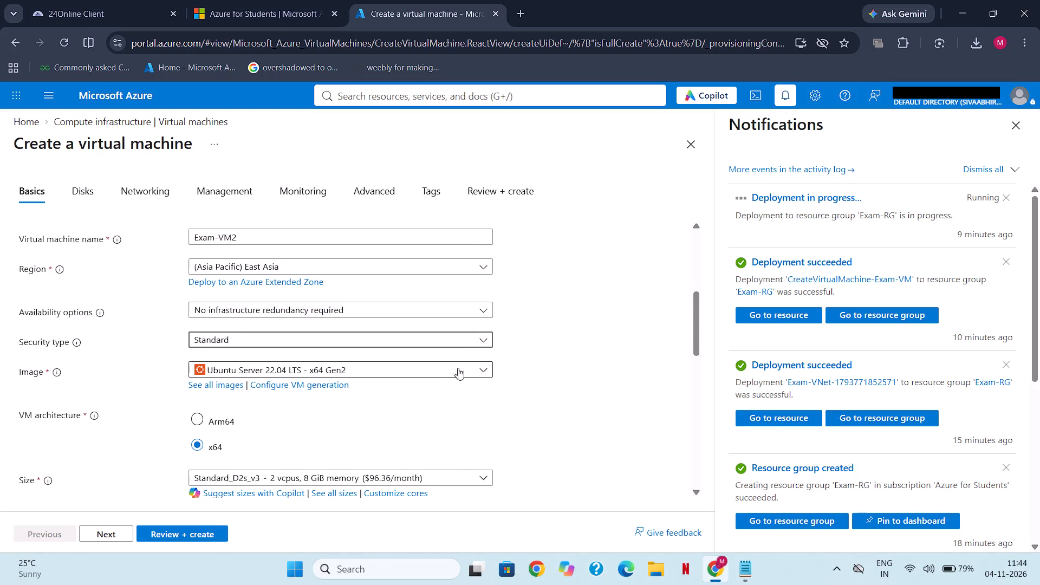
pyautogui.click(469, 372)
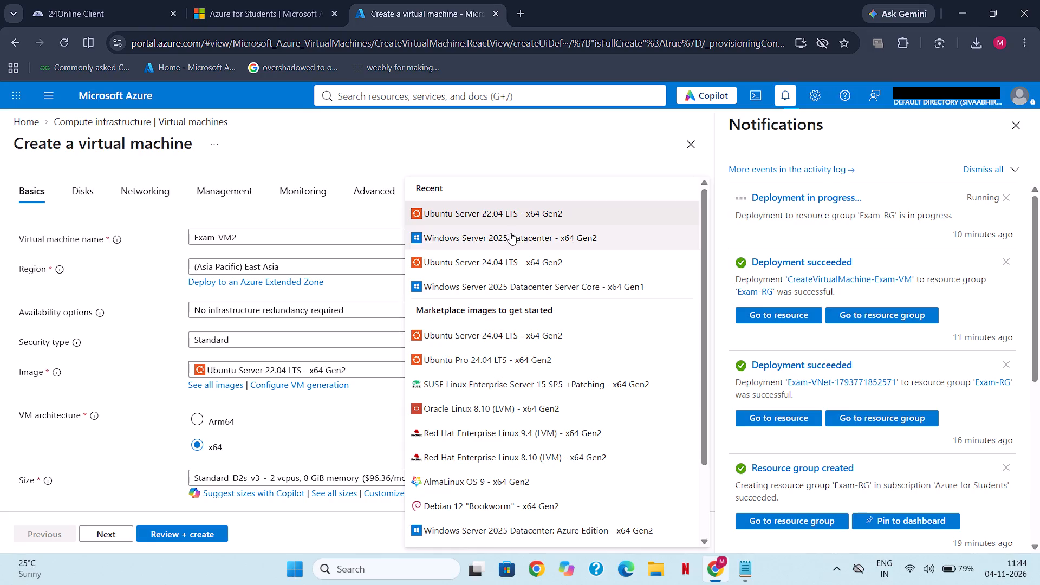
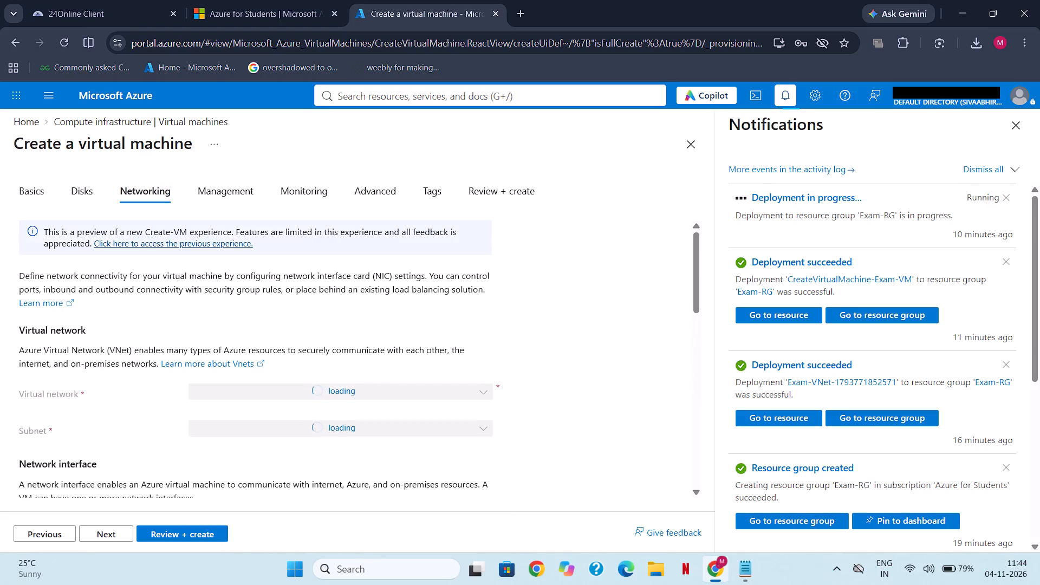
# Go through Exam-VM2's networking settings, keep the new vnet-eastasia-1 virtual network and other defaults, and proceed to the final configuration review.
pyautogui.scroll(-1, 226, 316)
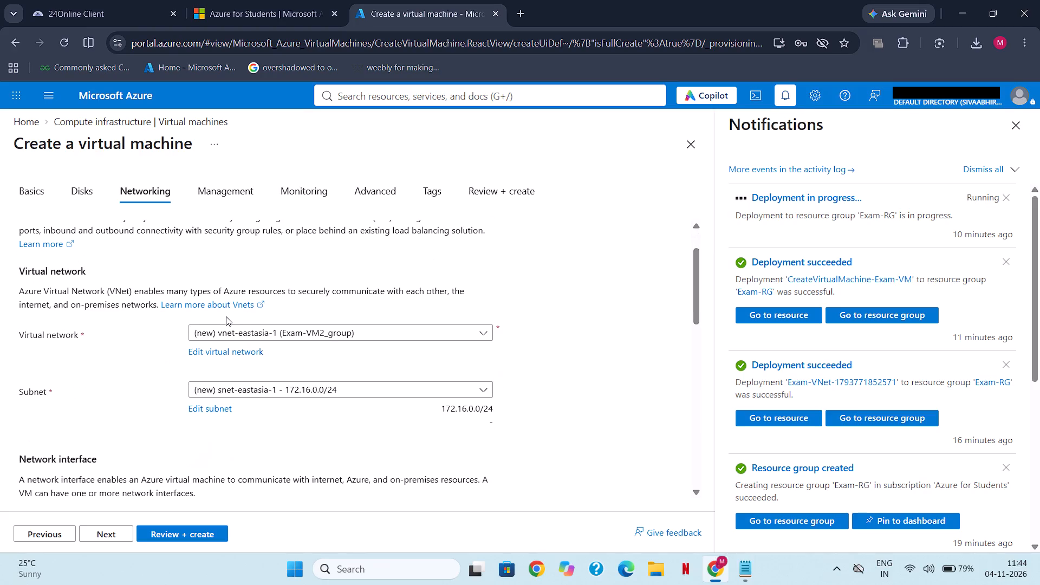
pyautogui.click(286, 332)
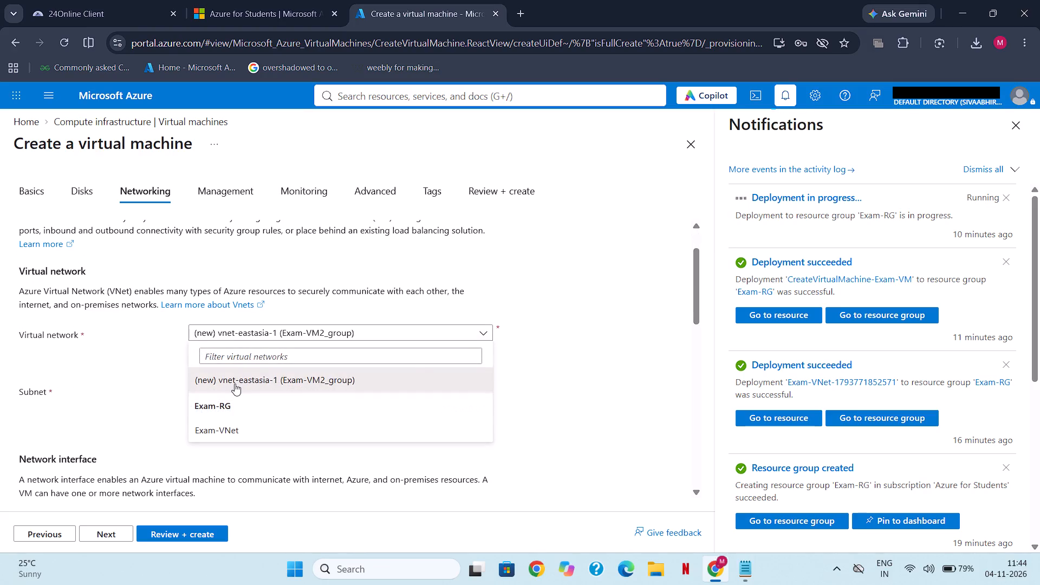
pyautogui.click(651, 350)
pyautogui.scroll(-1, 569, 367)
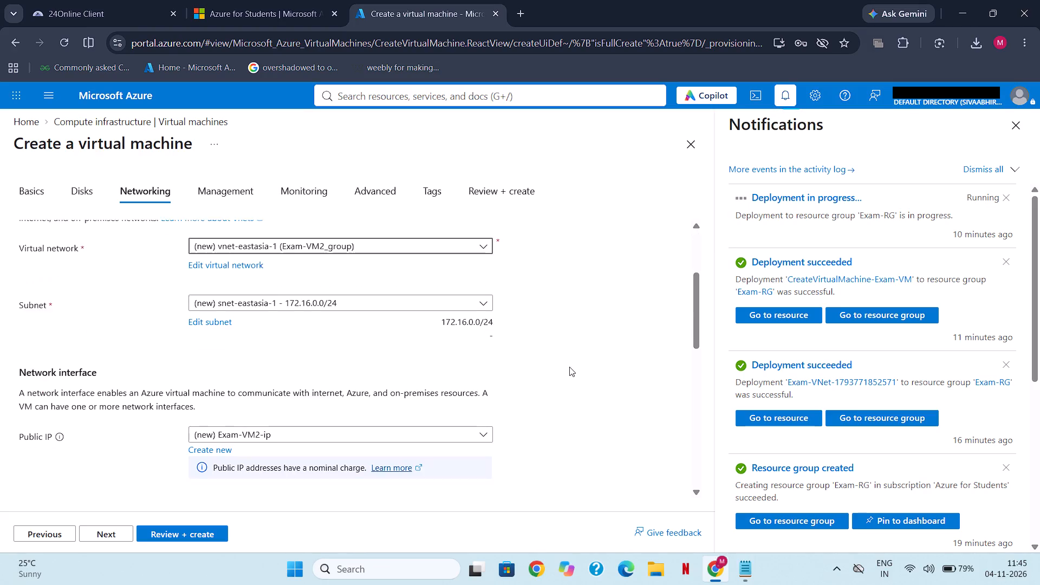
pyautogui.scroll(-1, 569, 367)
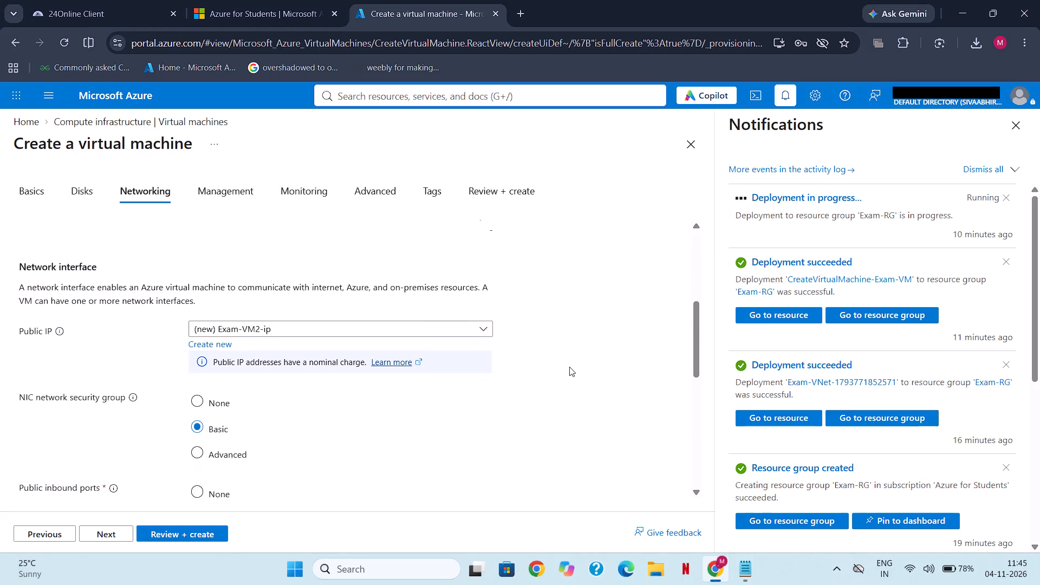
pyautogui.scroll(-4, 569, 367)
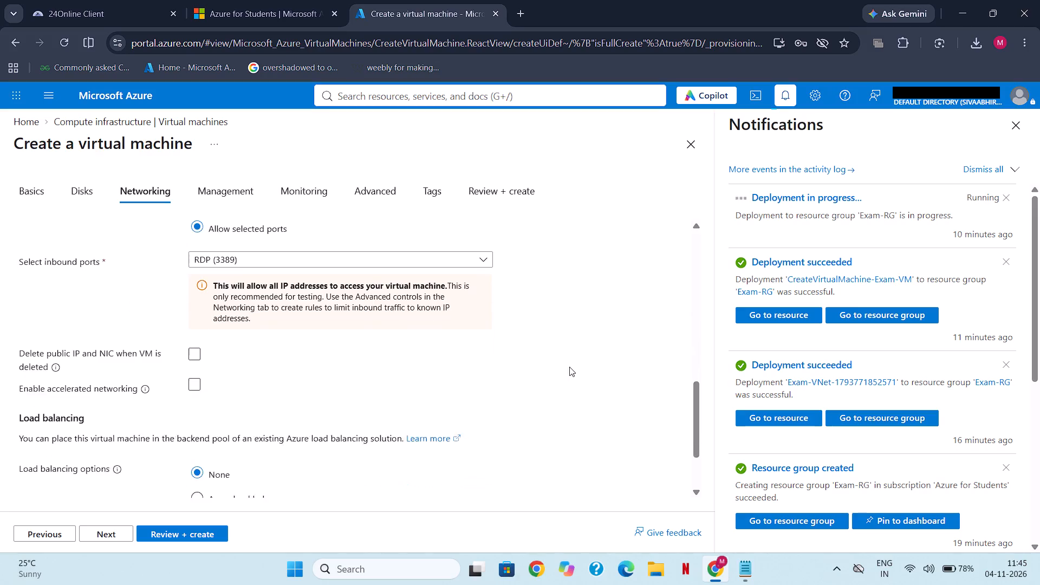
pyautogui.scroll(-1, 569, 367)
pyautogui.scroll(-2, 412, 406)
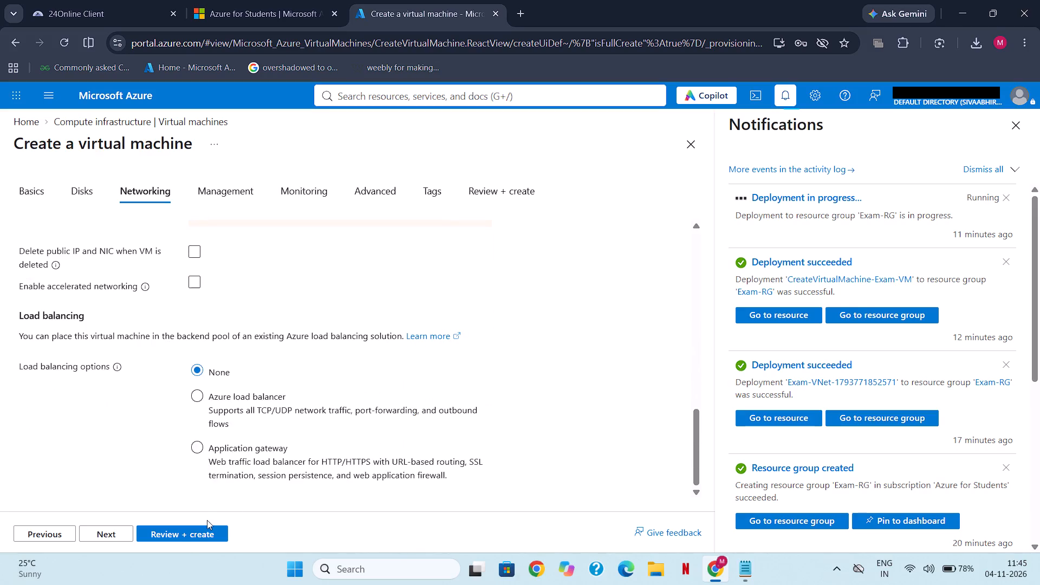
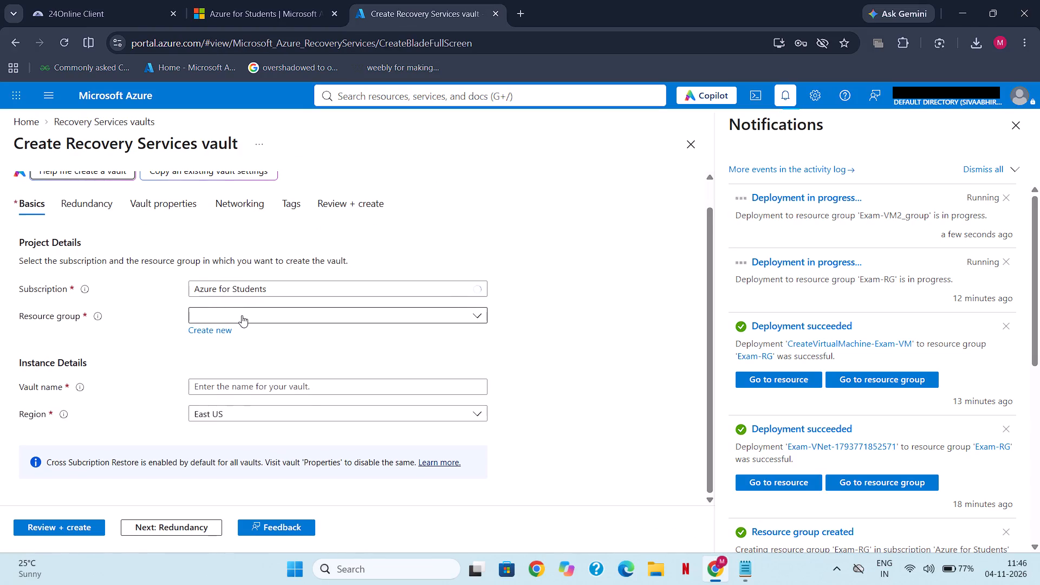
# Assign the new Recovery Services vault to resource group Exam-VM2_group, name it ExamBackupVault, and proceed to the configuration review.
pyautogui.click(243, 315)
pyautogui.click(254, 384)
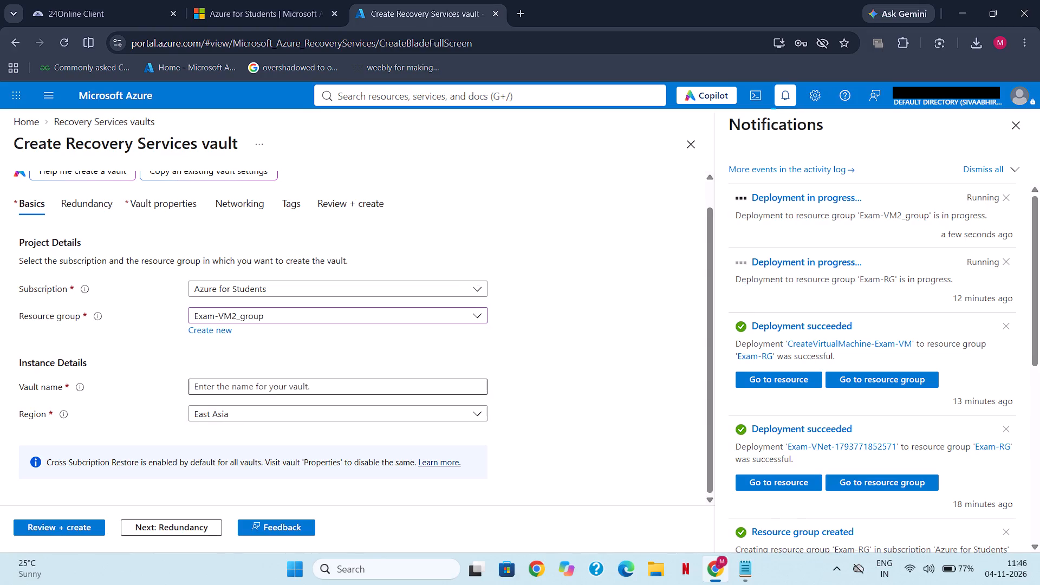
pyautogui.click(352, 379)
pyautogui.write('Bac')
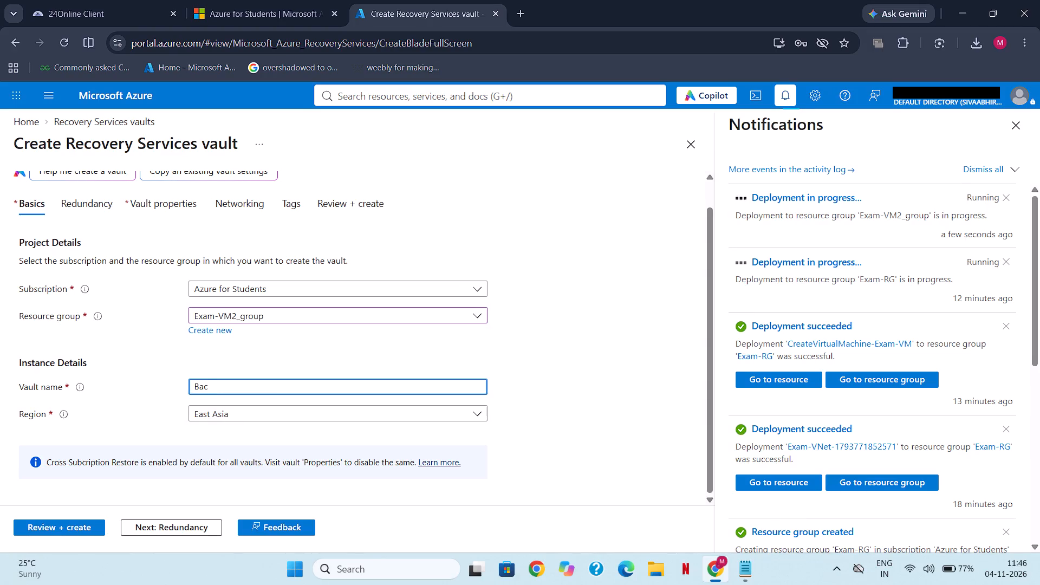
pyautogui.write('kup')
pyautogui.write('Vault')
pyautogui.press('Left')
pyautogui.press('Left')
pyautogui.press('Left')
pyautogui.press('Left')
pyautogui.press('Left')
pyautogui.press('Left')
pyautogui.press('Left')
pyautogui.press('Left')
pyautogui.press('Left')
pyautogui.press('Left')
pyautogui.press('Left')
pyautogui.press('Left')
pyautogui.press('Left')
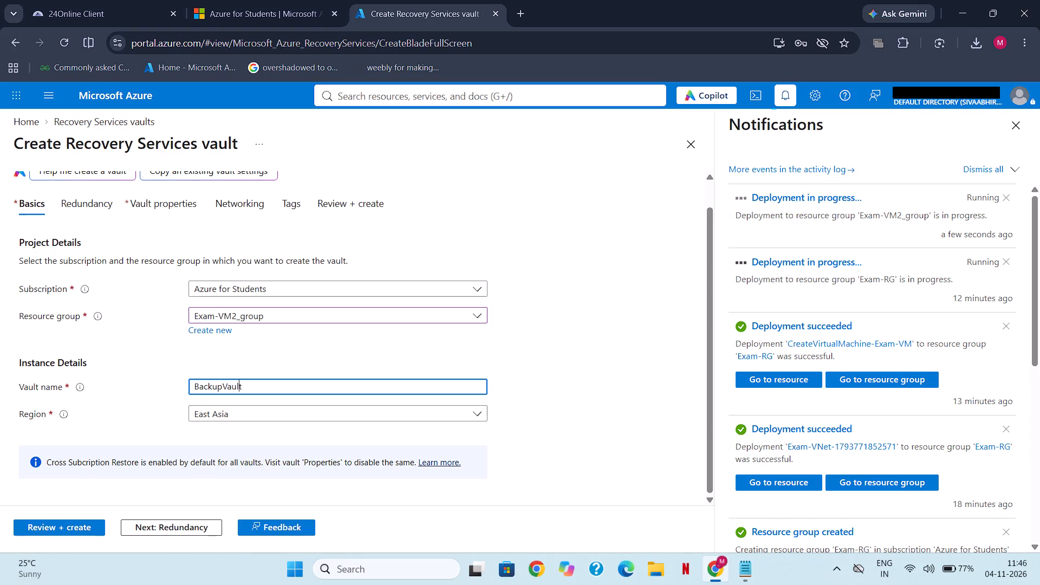
pyautogui.write('Exam')
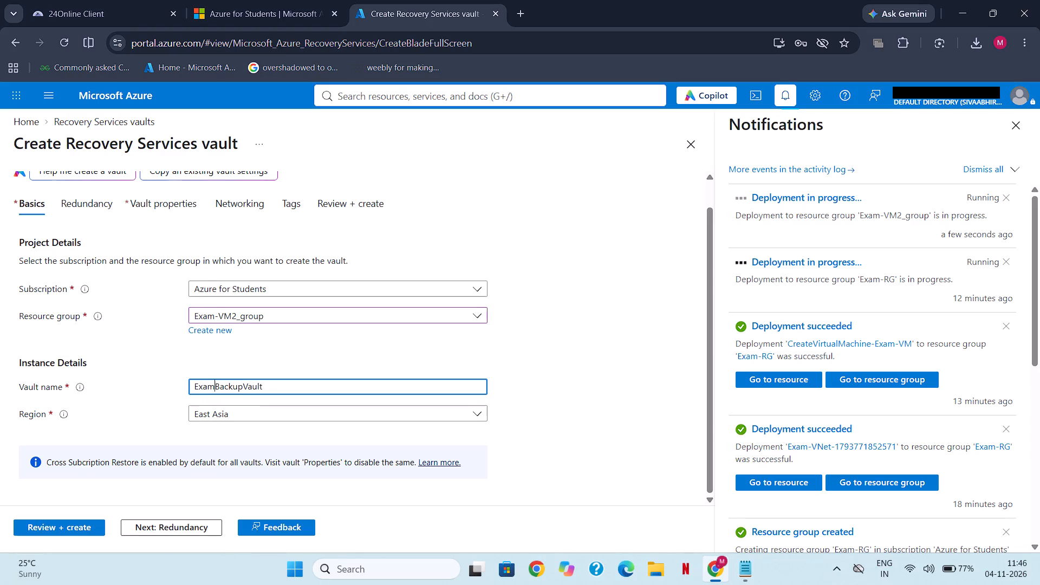
pyautogui.scroll(-2, 352, 379)
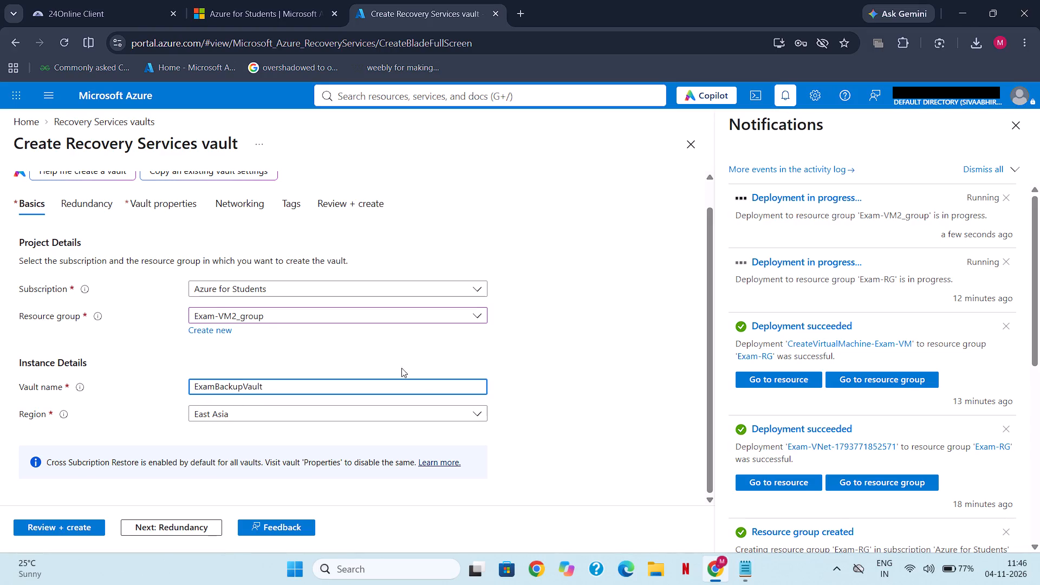
pyautogui.scroll(-2, 372, 368)
pyautogui.hscroll(1, 372, 368)
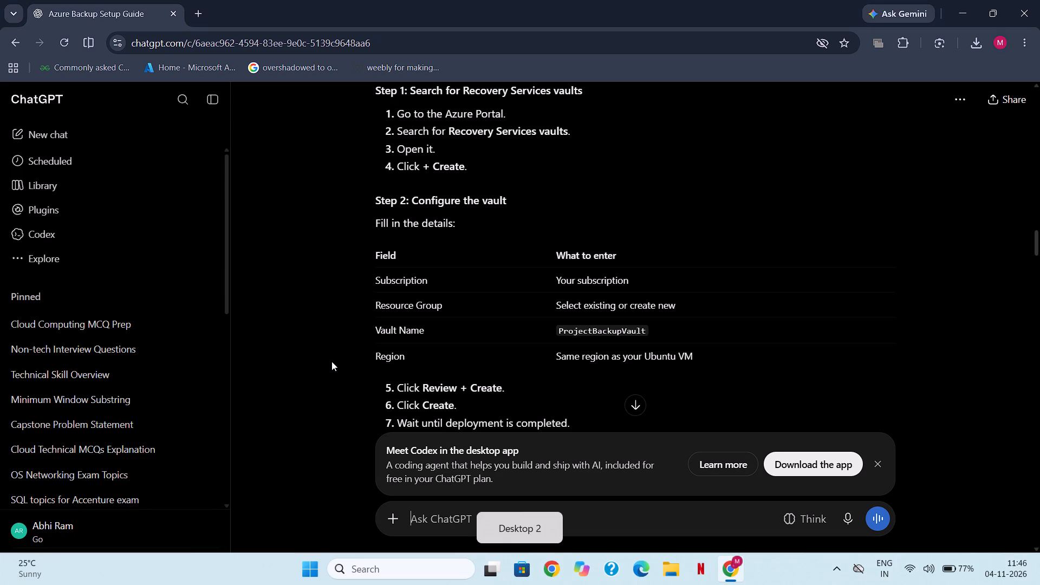
pyautogui.scroll(-1, 331, 361)
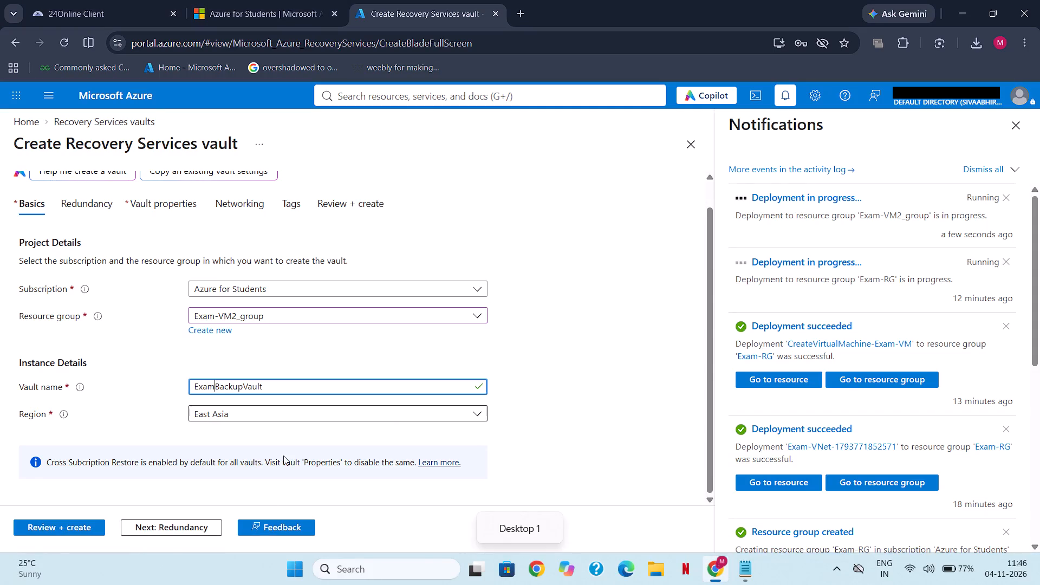
pyautogui.click(76, 530)
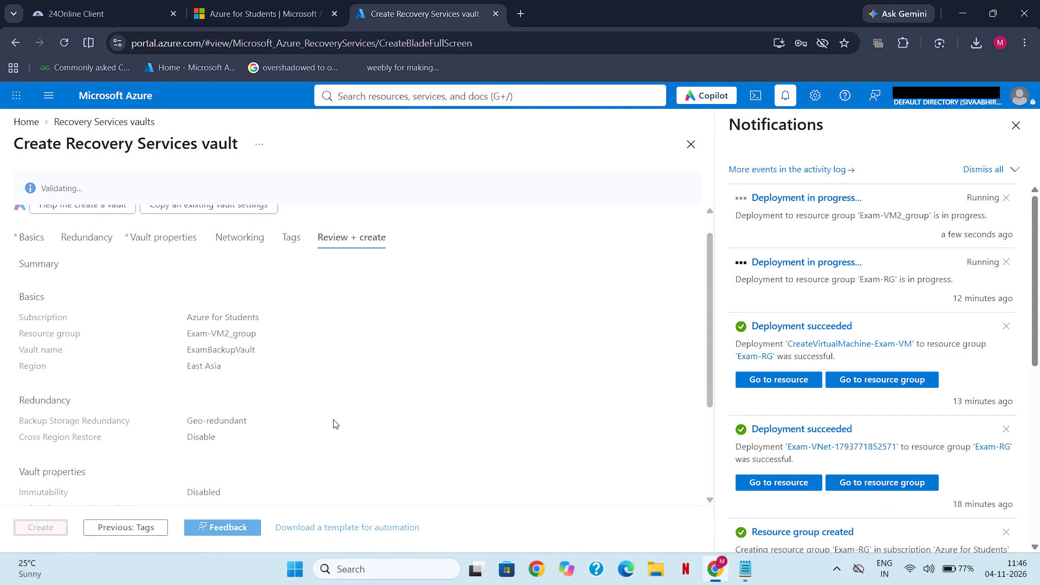
# Read the setup guide's section on scheduled backups for the required frequency, time and retention settings.
pyautogui.scroll(-5, 511, 263)
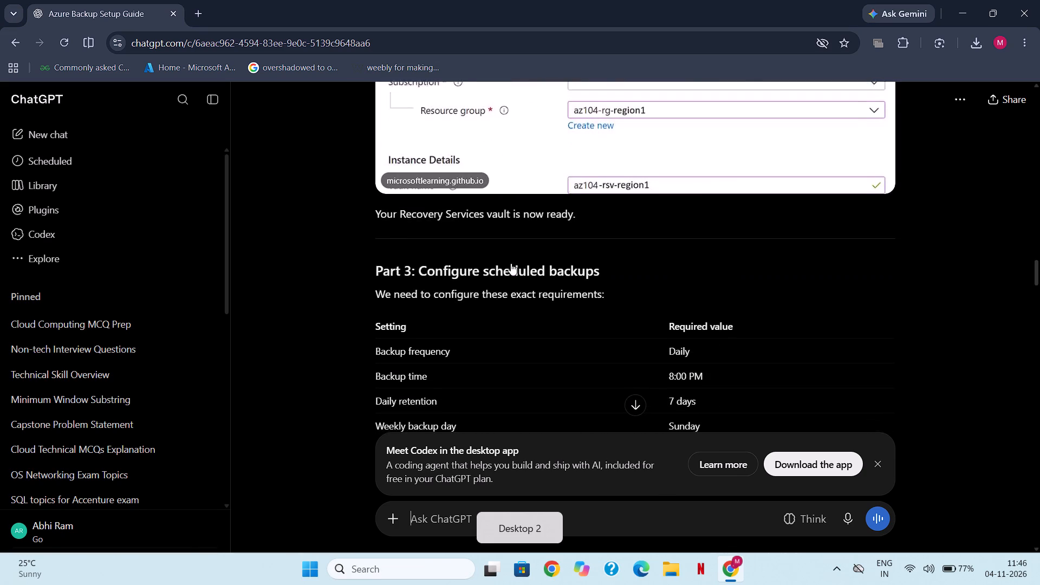
pyautogui.scroll(-4, 511, 263)
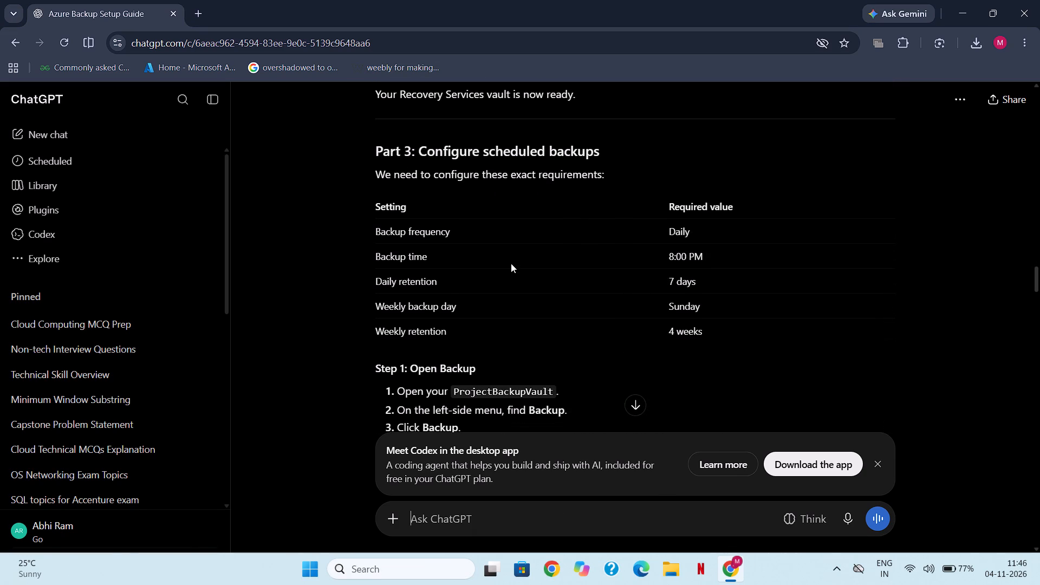
pyautogui.scroll(1, 511, 263)
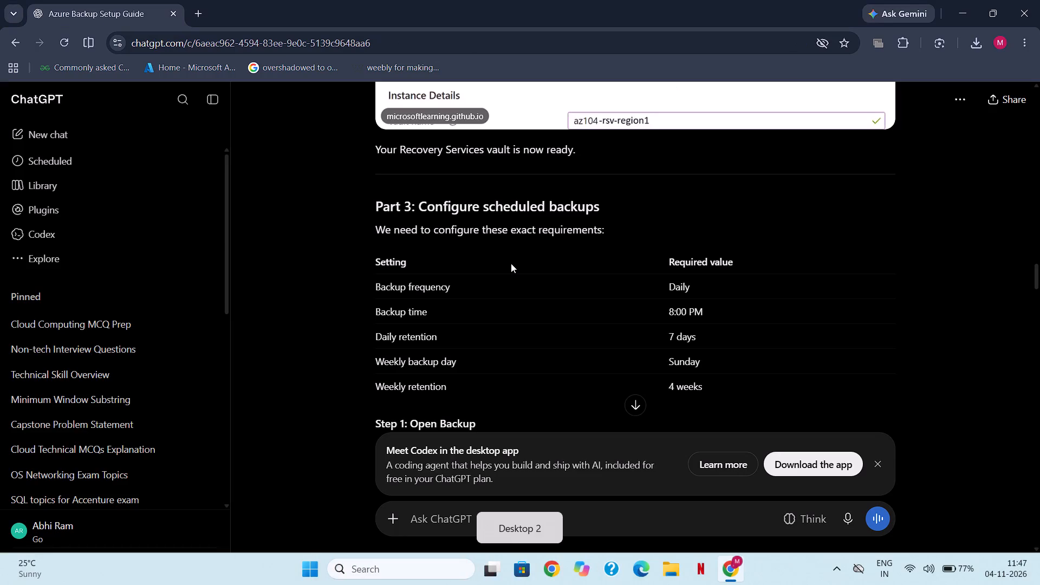
pyautogui.scroll(-2, 511, 263)
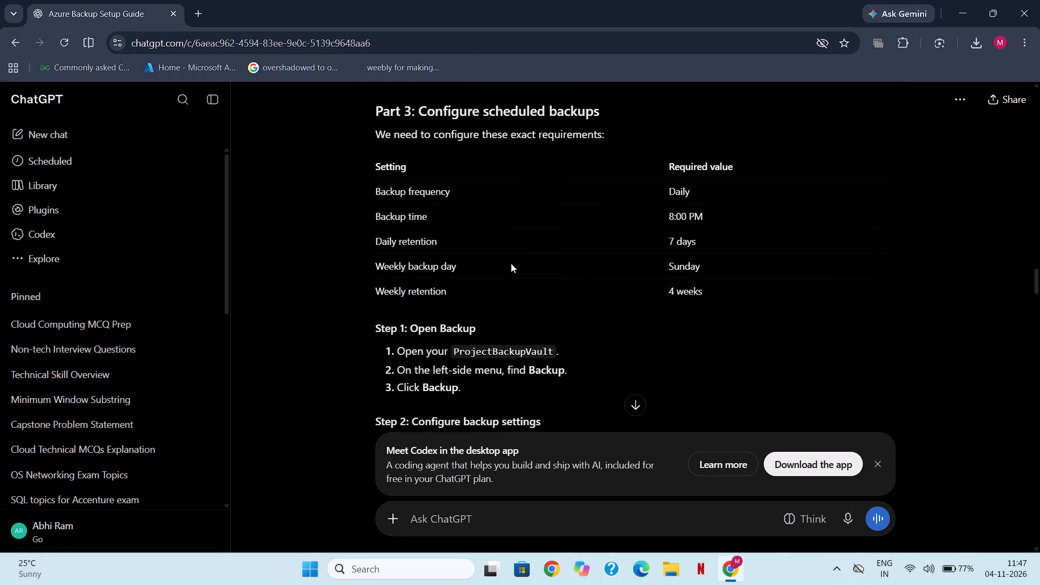
pyautogui.scroll(-1, 511, 263)
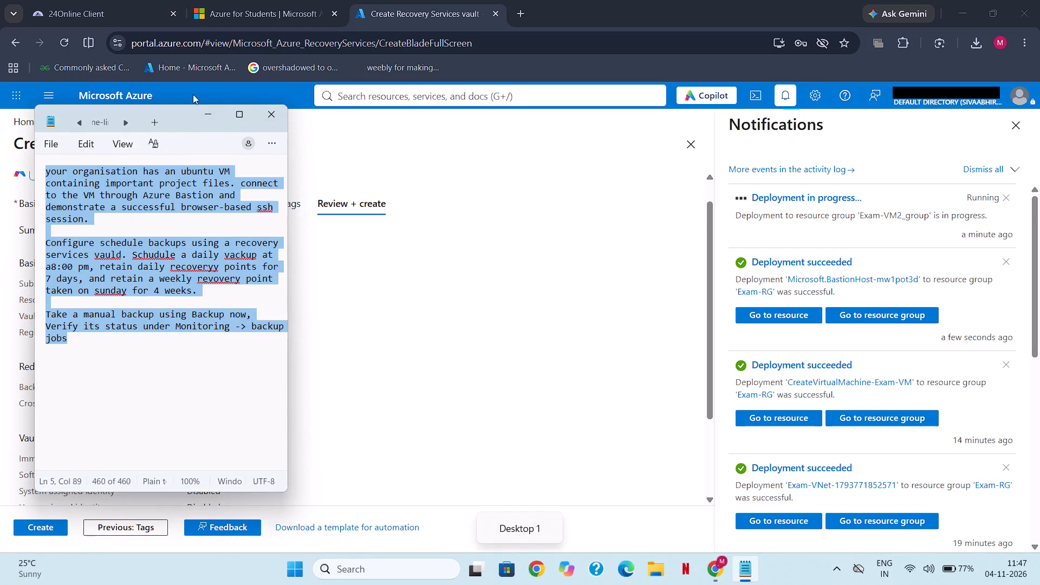
# Put the notes window away and create the ExamBackupVault Recovery Services vault with the reviewed settings.
pyautogui.doubleClick(209, 116)
pyautogui.scroll(5, 339, 278)
pyautogui.click(25, 530)
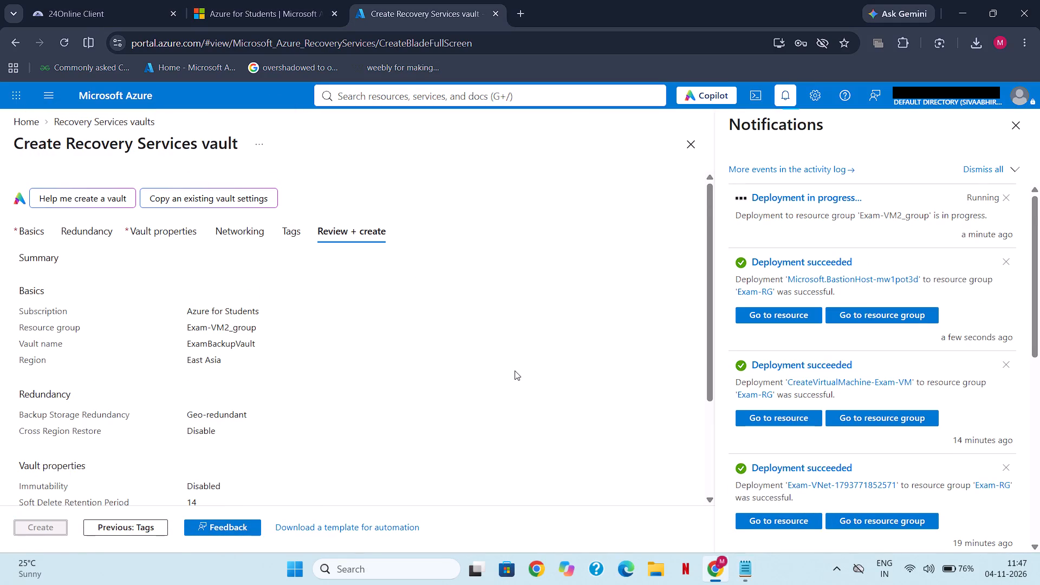
pyautogui.hscroll(1, 799, 406)
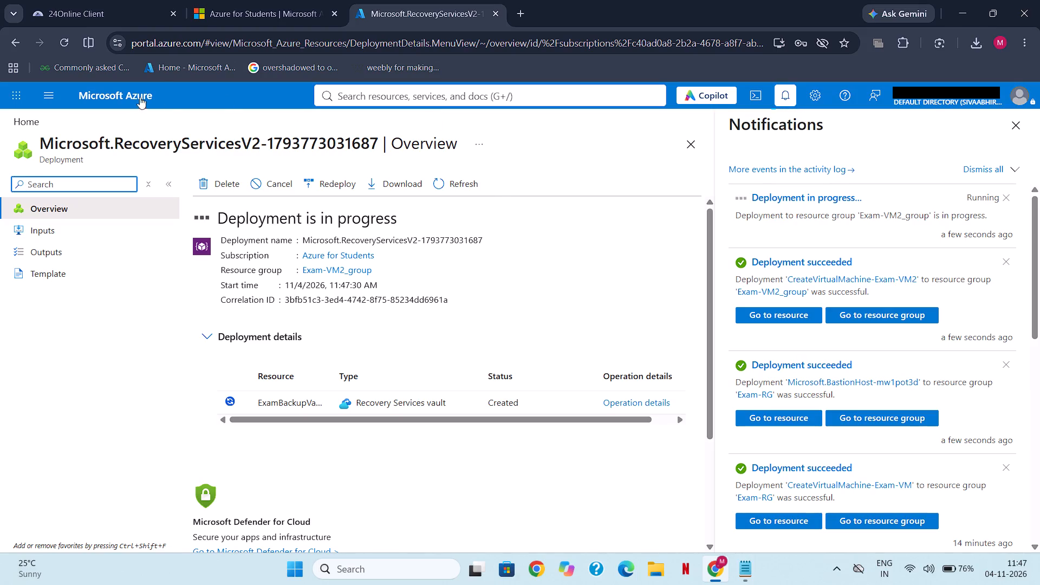
# Connect to Exam-VM through Bastion as azureuser, using the local private key file Exam-VM_key.pem from Downloads.
pyautogui.click(113, 100)
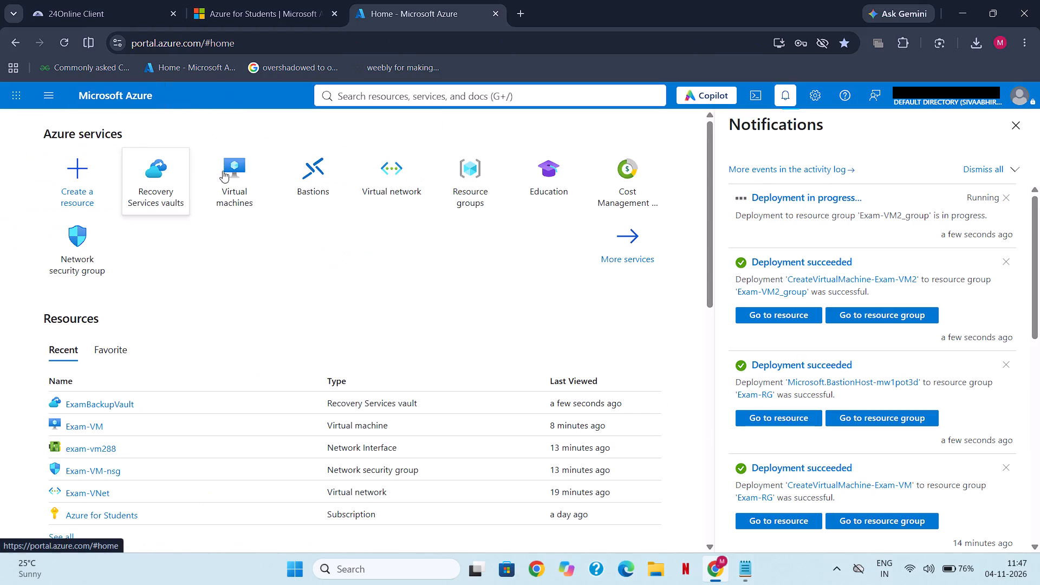
pyautogui.click(250, 184)
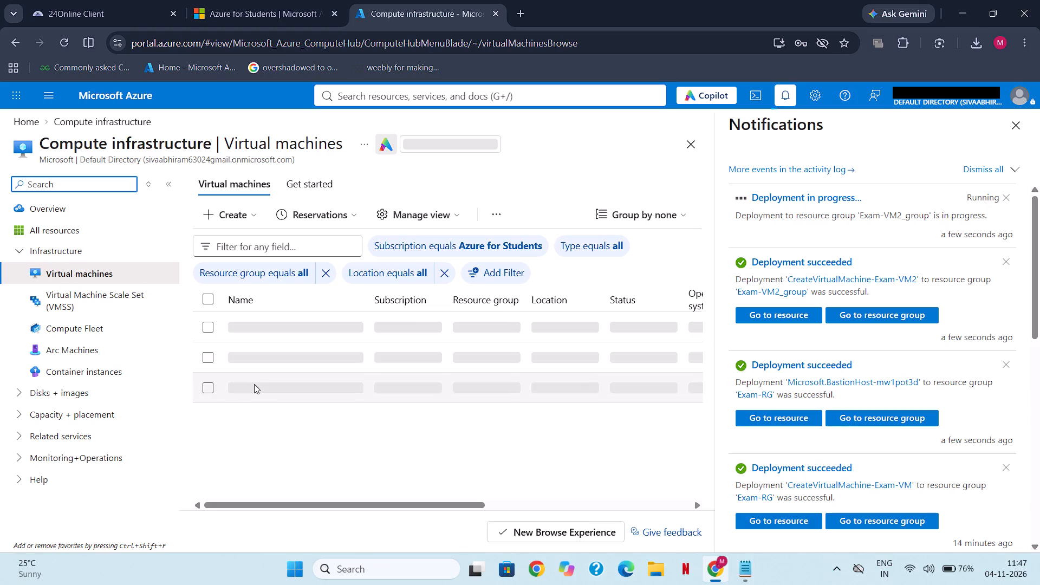
pyautogui.click(259, 324)
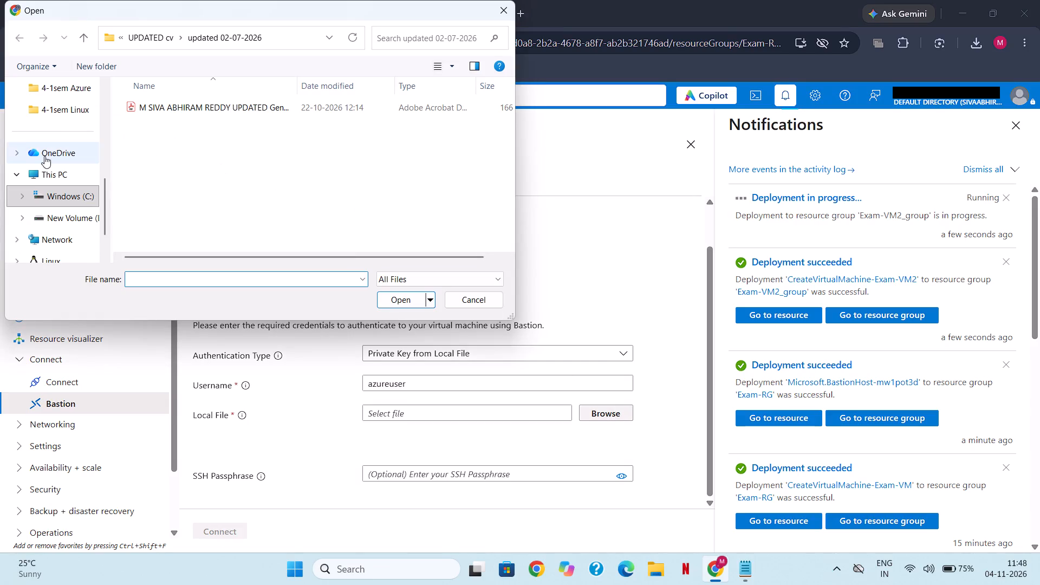
pyautogui.scroll(3, 43, 156)
pyautogui.click(51, 168)
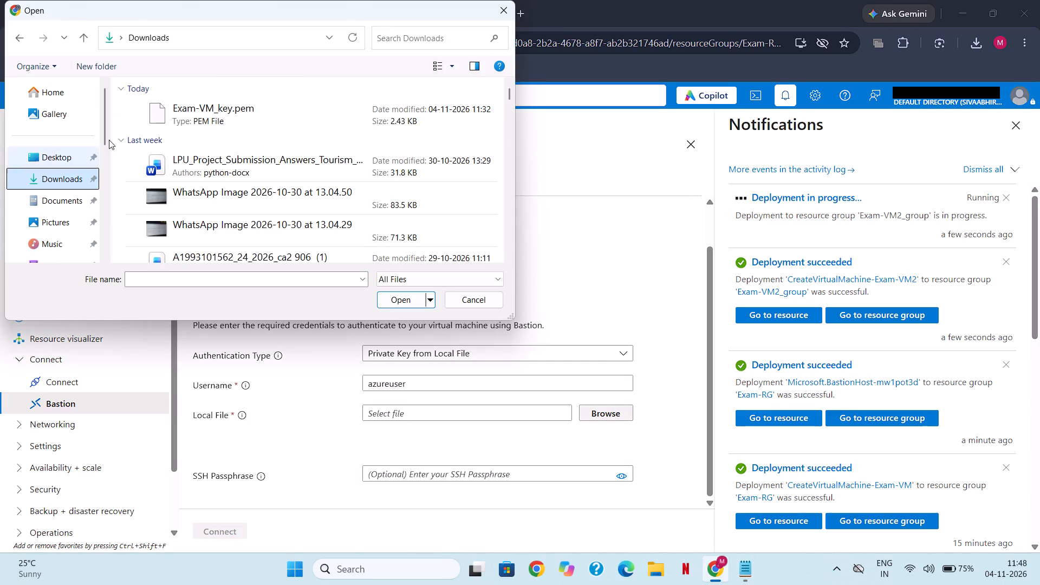
pyautogui.click(180, 114)
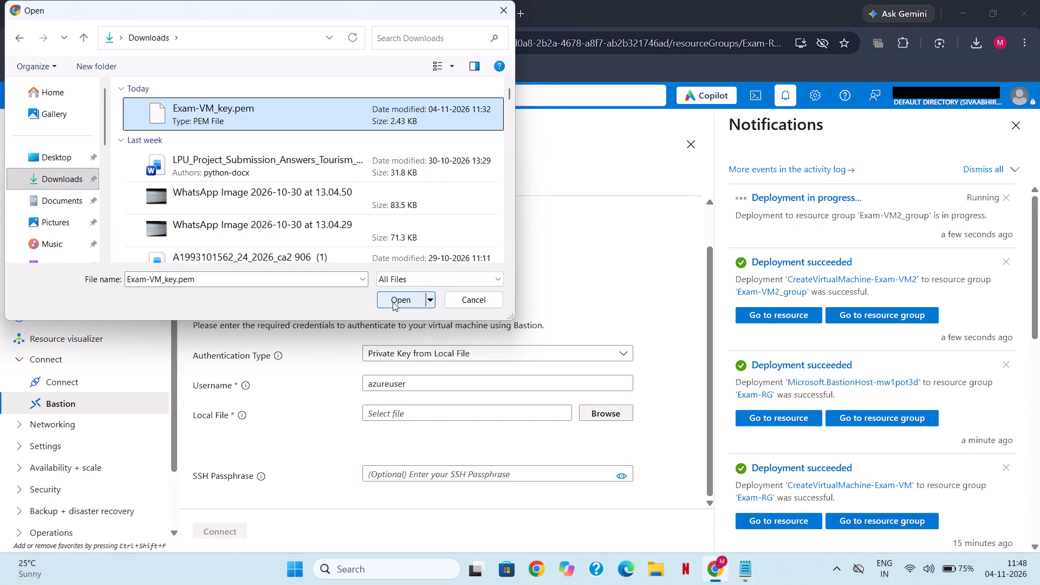
pyautogui.click(393, 302)
pyautogui.scroll(-2, 483, 365)
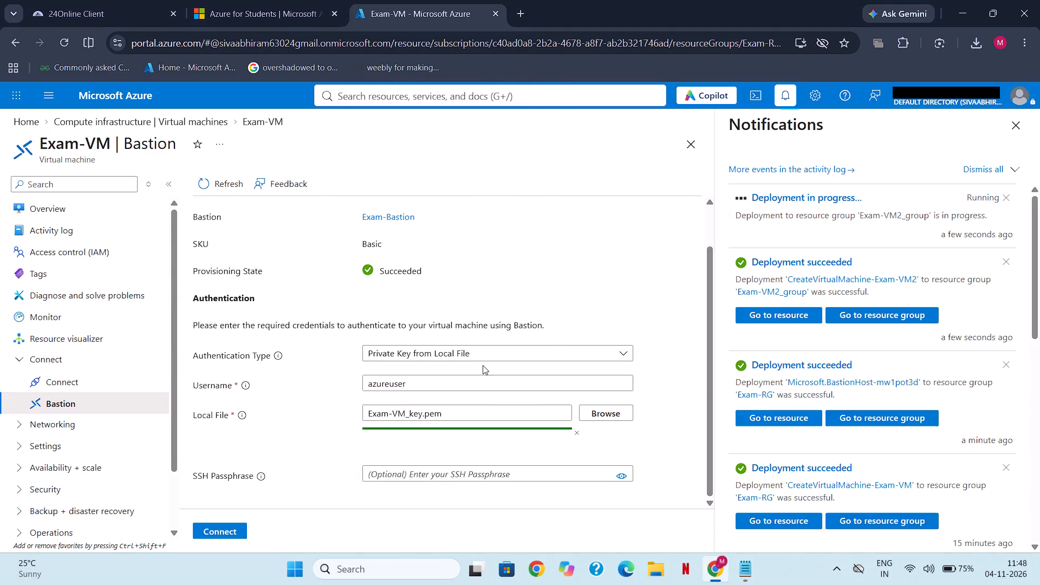
pyautogui.click(229, 532)
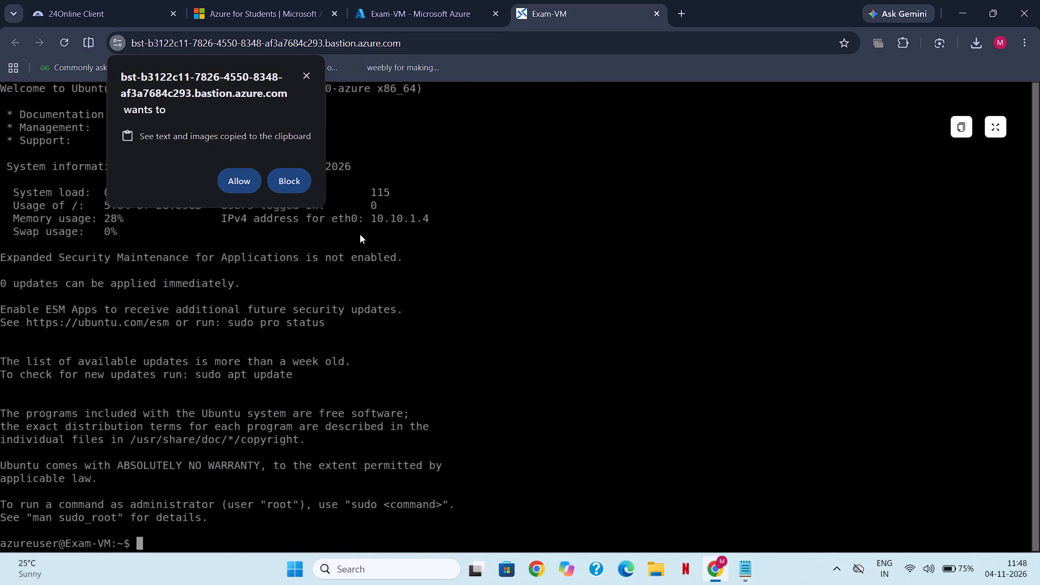
# Allow the Exam-VM Bastion session to access the clipboard.
pyautogui.click(304, 73)
pyautogui.click(248, 184)
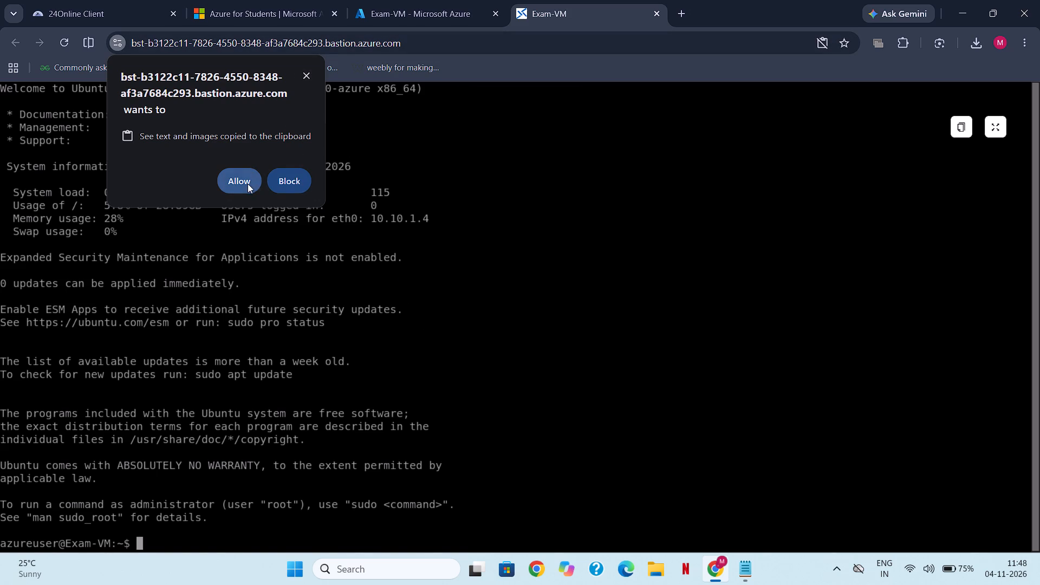
# Run the hostname command in Exam-VM's SSH session to demonstrate the browser-based connection.
pyautogui.click(171, 549)
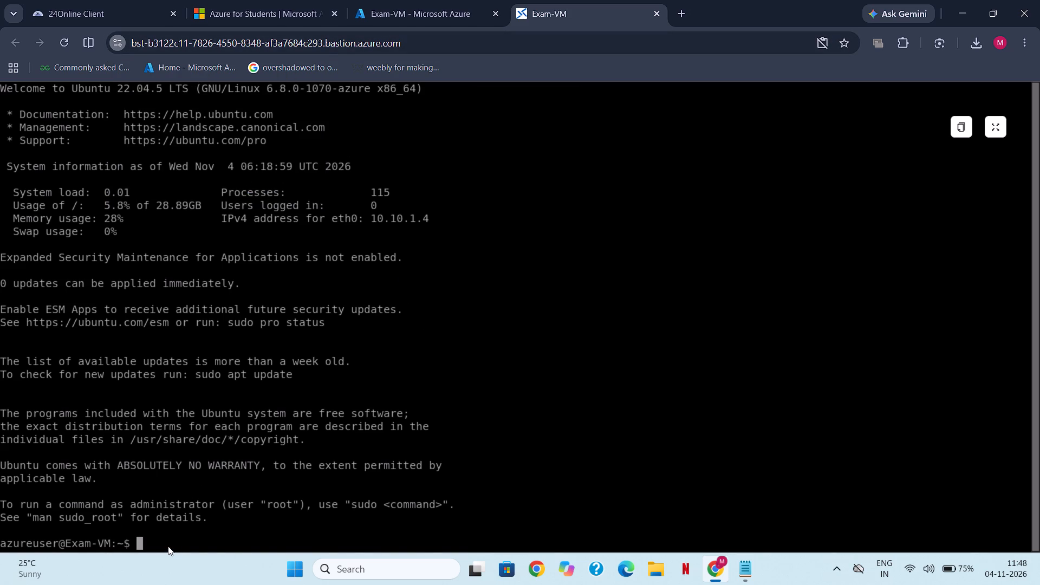
pyautogui.click(166, 543)
pyautogui.write('host')
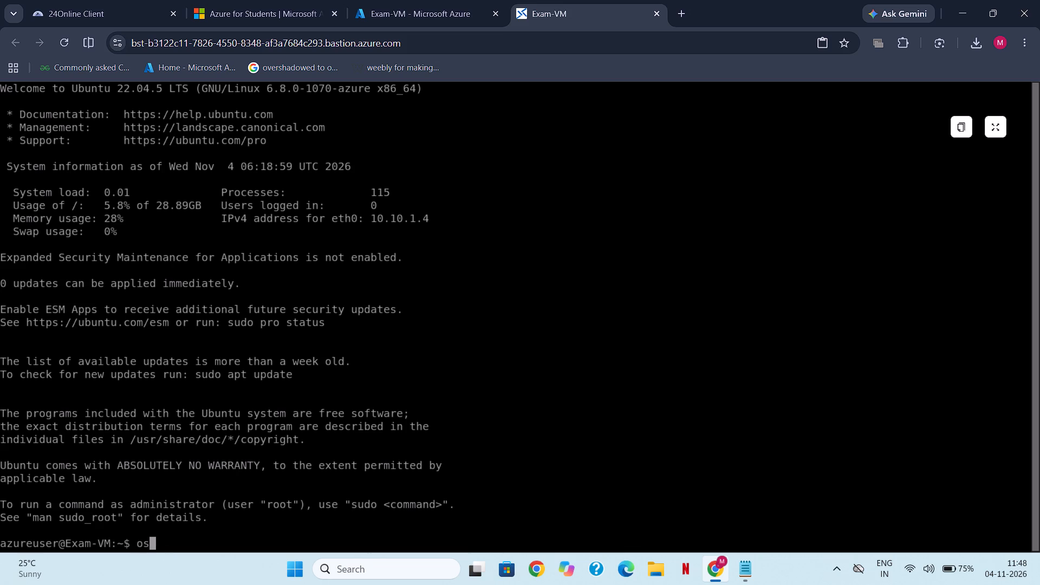
pyautogui.scroll(-4, 289, 480)
pyautogui.press('BackSpace')
pyautogui.press('BackSpace')
pyautogui.press('BackSpace')
pyautogui.press('BackSpace')
pyautogui.write('hostname')
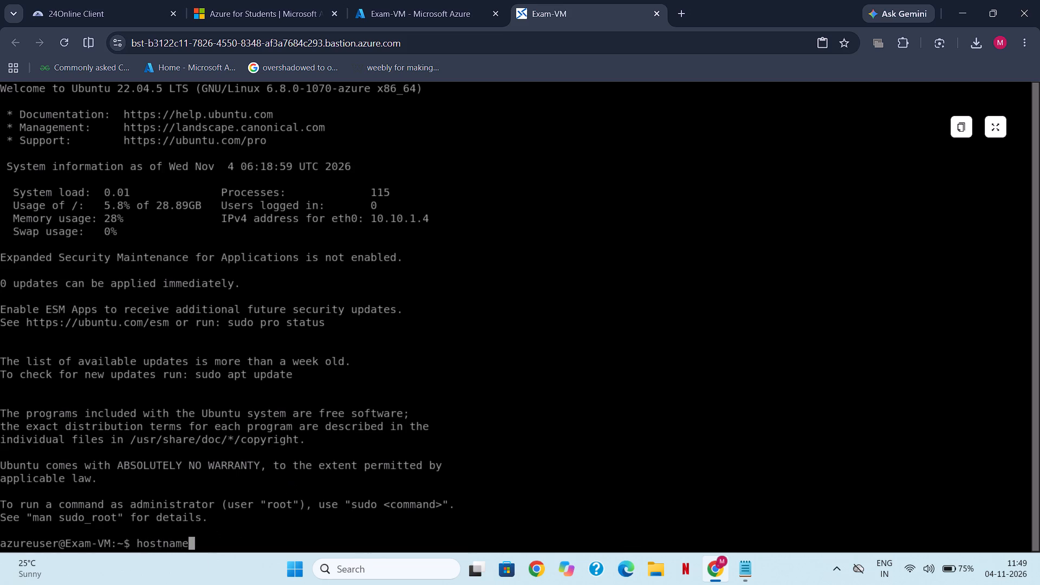
pyautogui.press('Return')
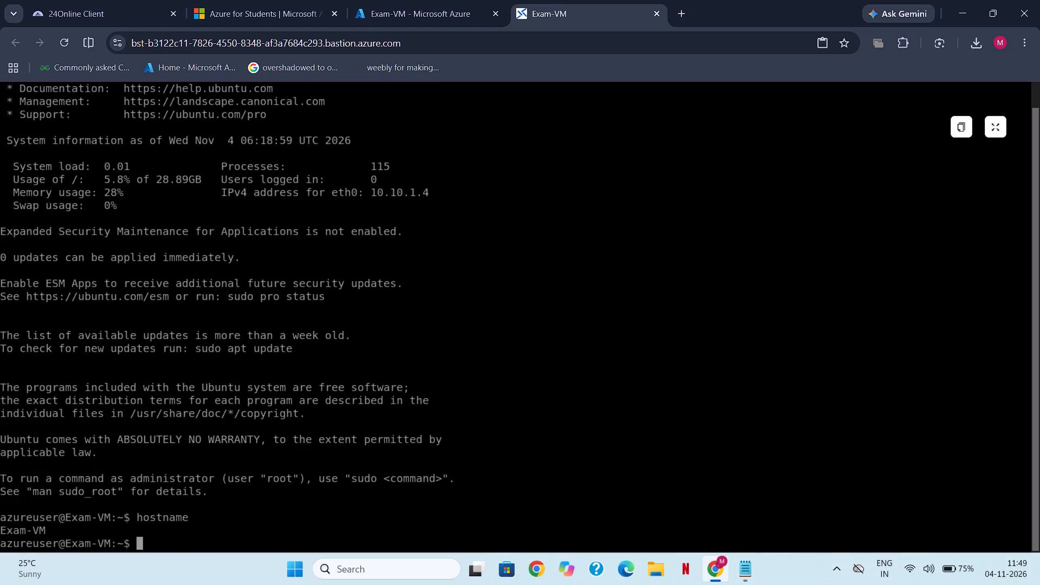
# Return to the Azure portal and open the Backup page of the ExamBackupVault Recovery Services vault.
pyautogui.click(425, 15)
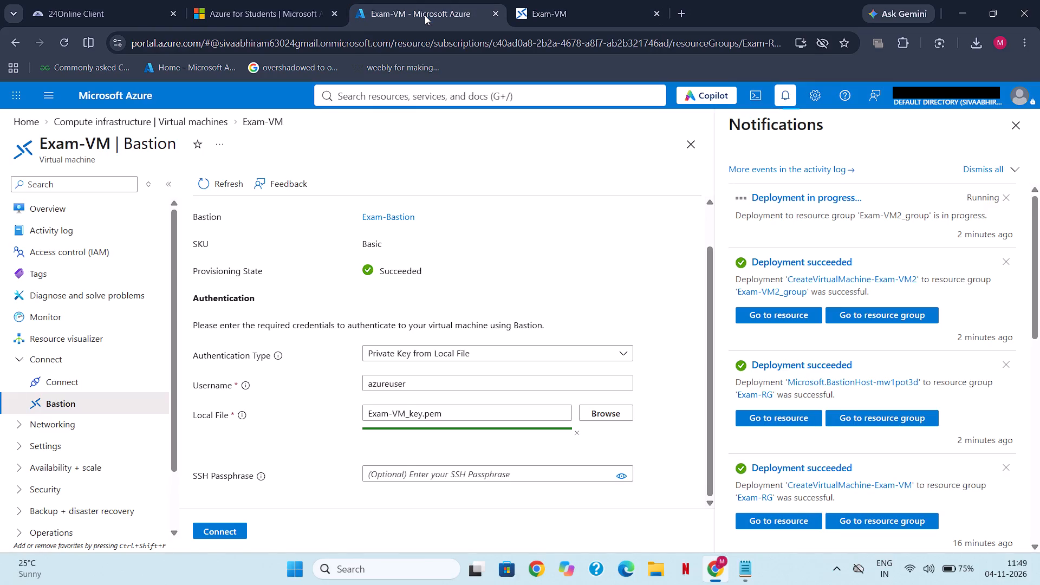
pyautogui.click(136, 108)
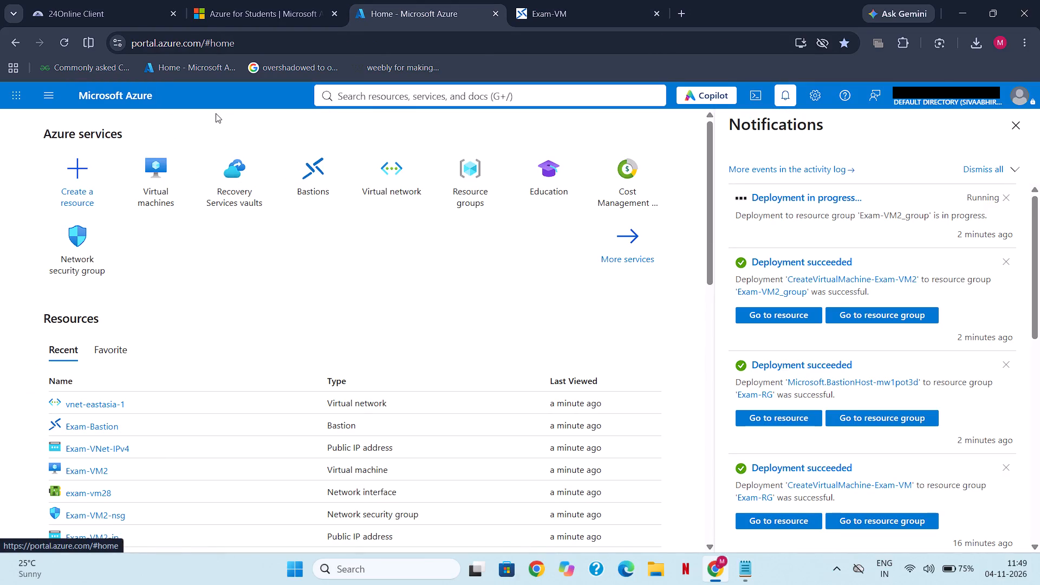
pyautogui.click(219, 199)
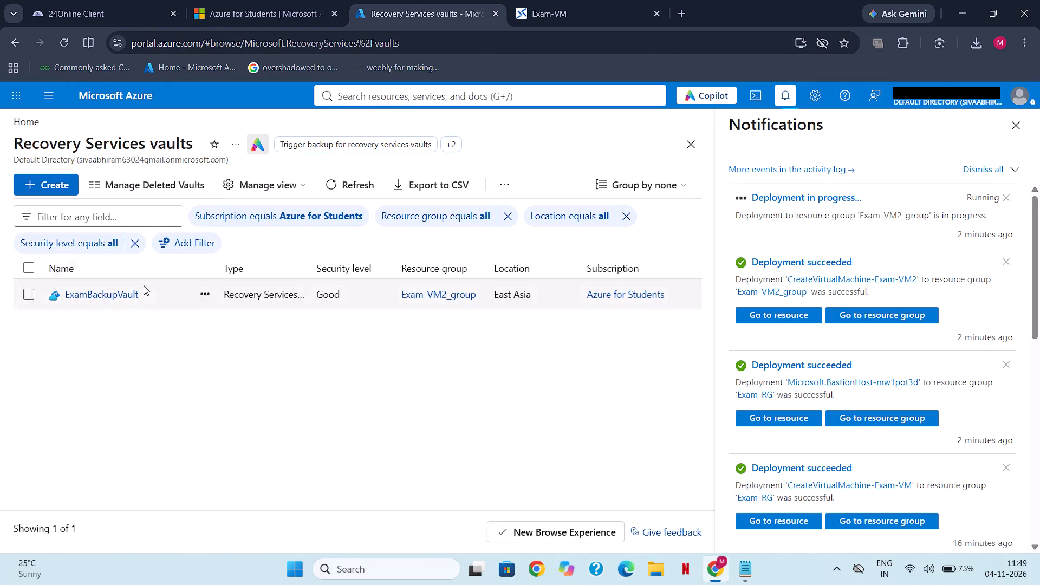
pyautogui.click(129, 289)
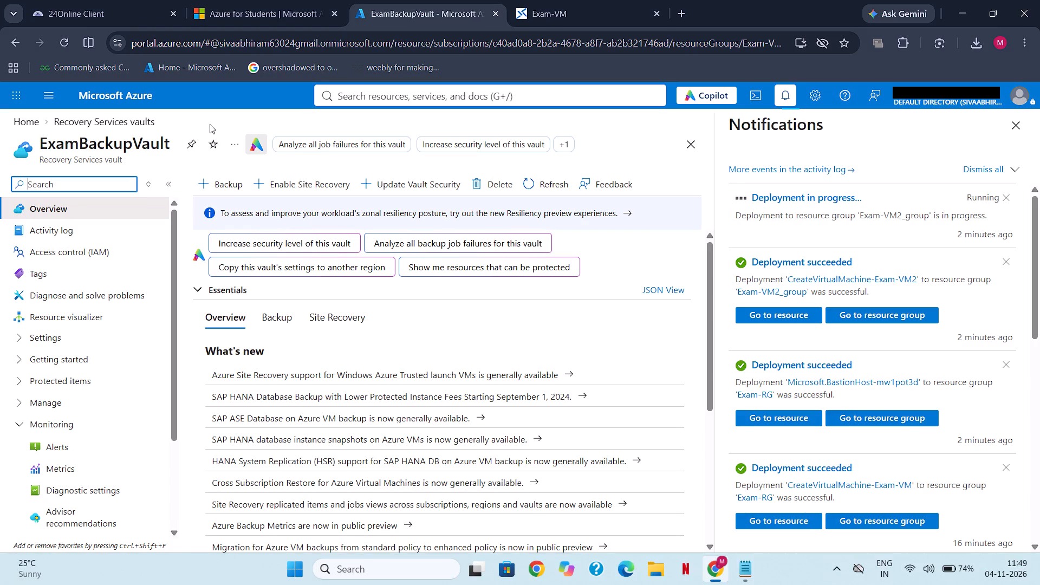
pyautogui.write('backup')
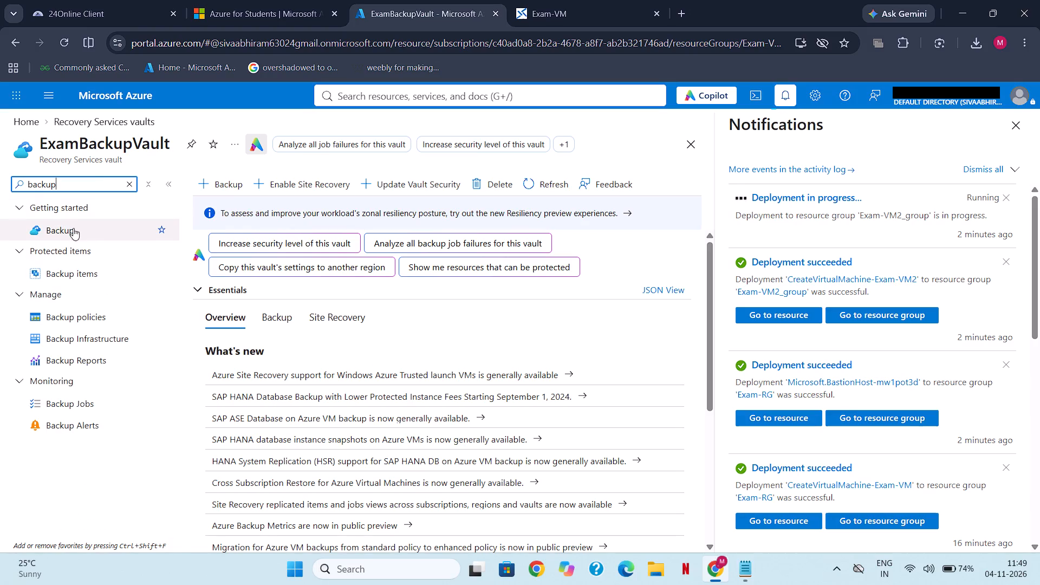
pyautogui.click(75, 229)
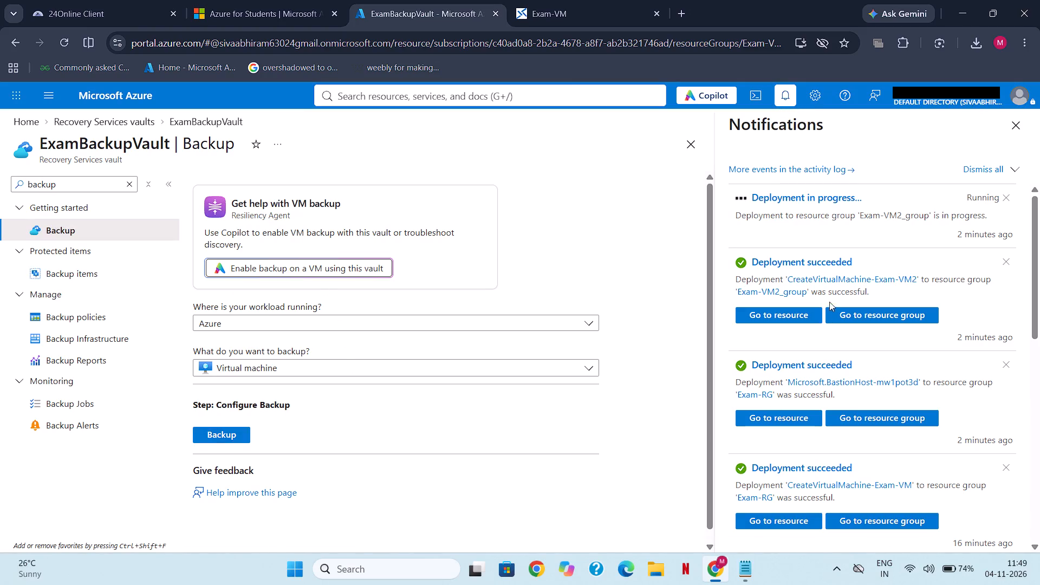
# Check the progress of the ExamBackupVault deployment from its running notification.
pyautogui.click(787, 200)
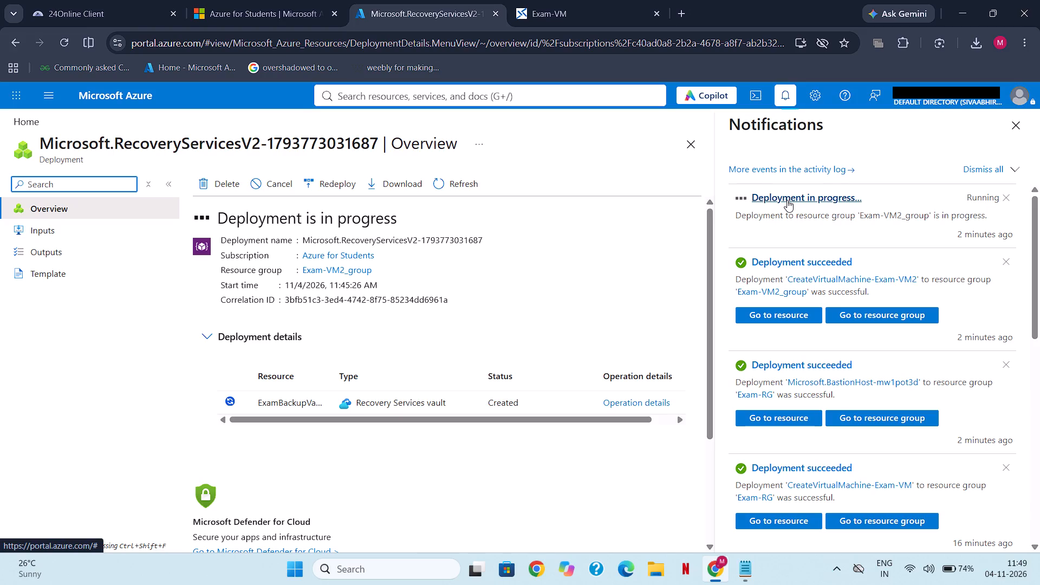
pyautogui.click(787, 200)
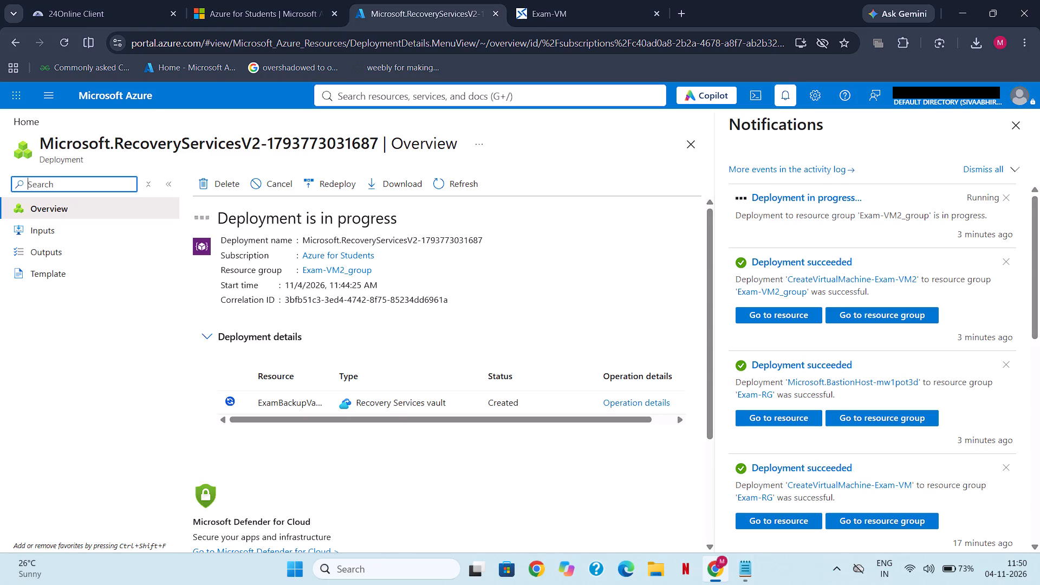
# Reopen ExamBackupVault from the Recovery Services vaults and start configuring backup for an Azure virtual machine.
pyautogui.click(139, 106)
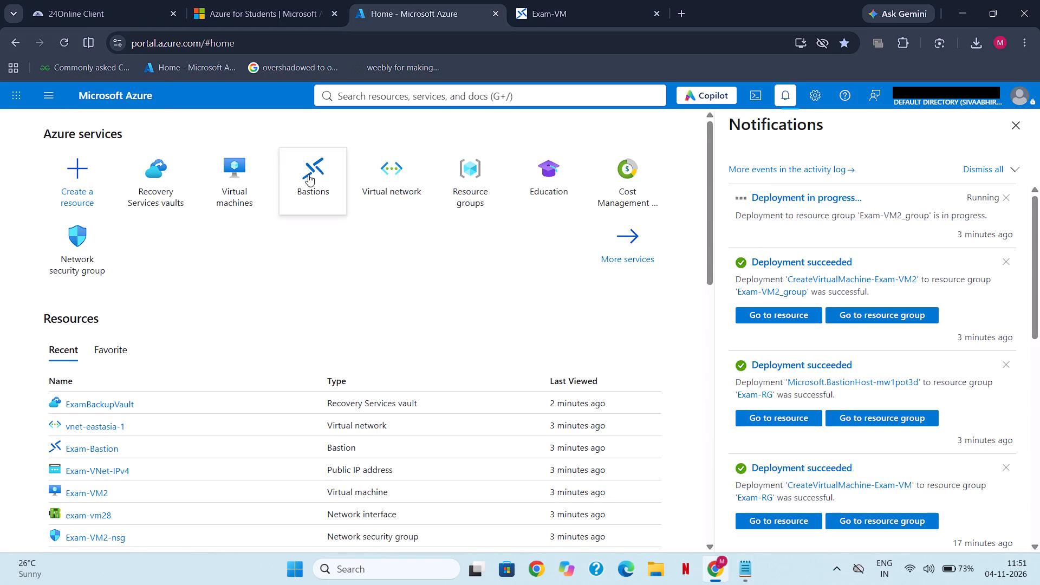
pyautogui.click(168, 175)
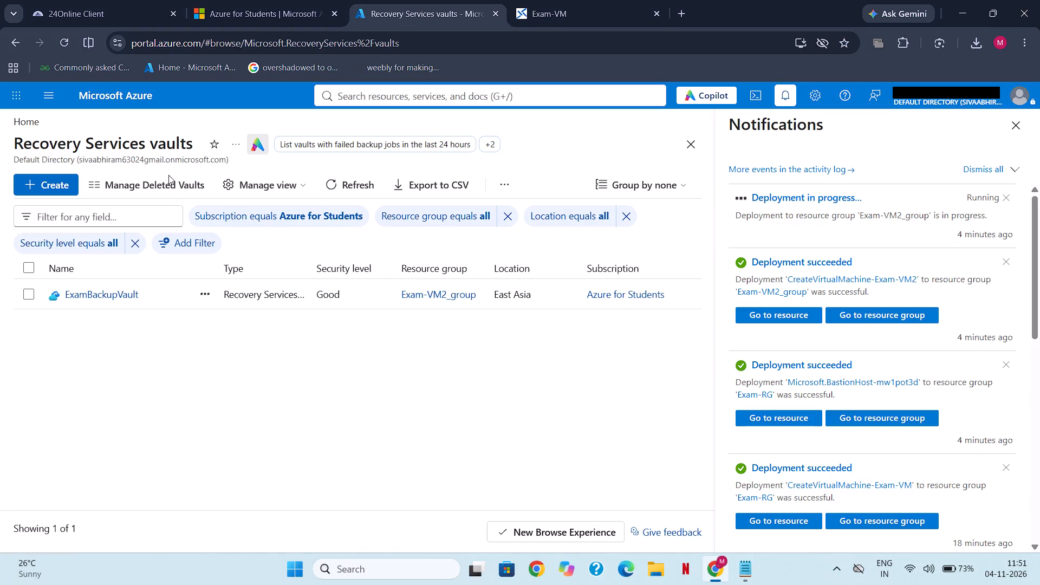
pyautogui.click(94, 297)
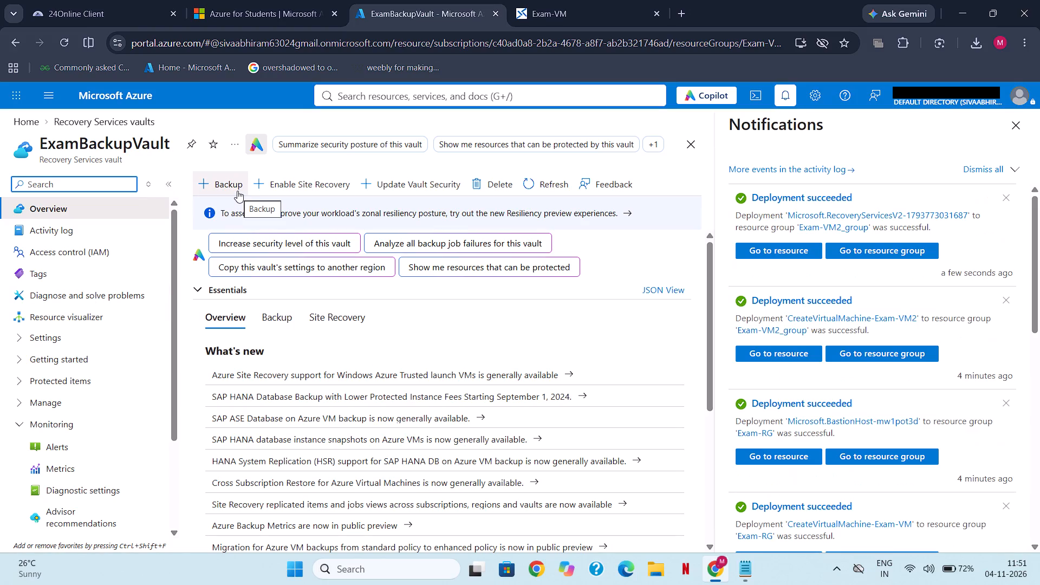
pyautogui.click(108, 105)
pyautogui.click(158, 166)
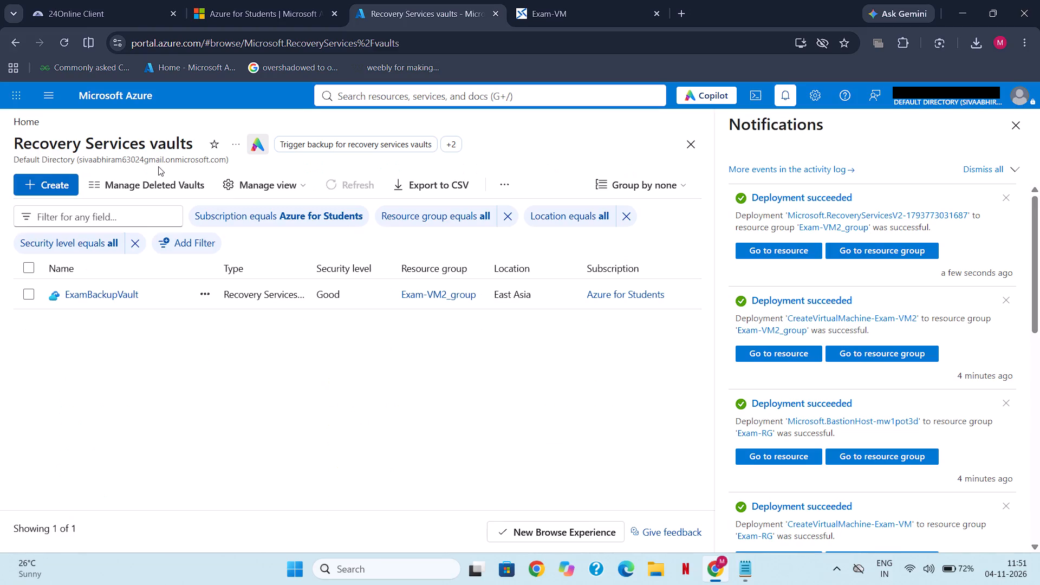
pyautogui.click(109, 289)
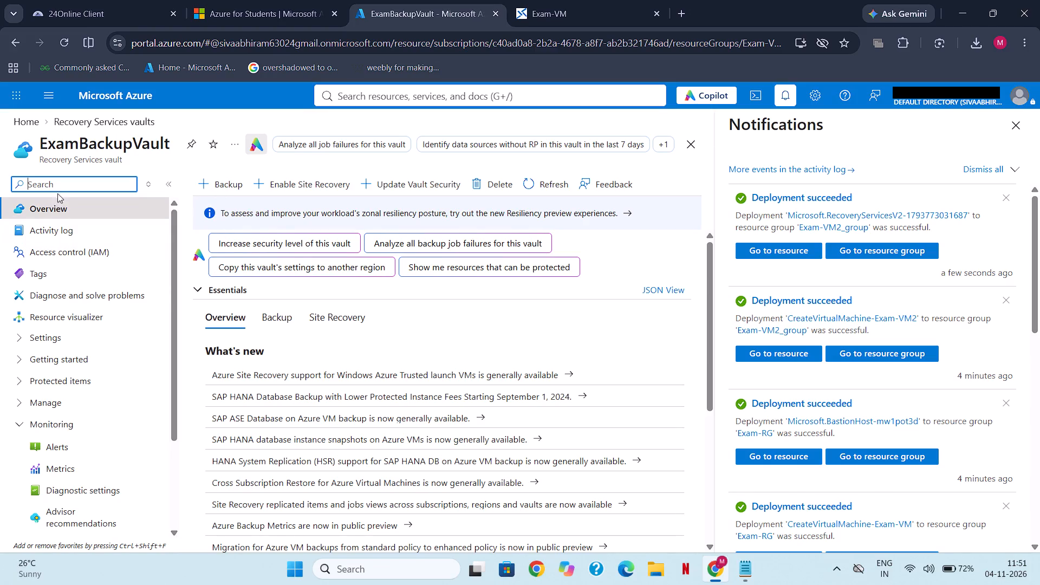
pyautogui.write('back')
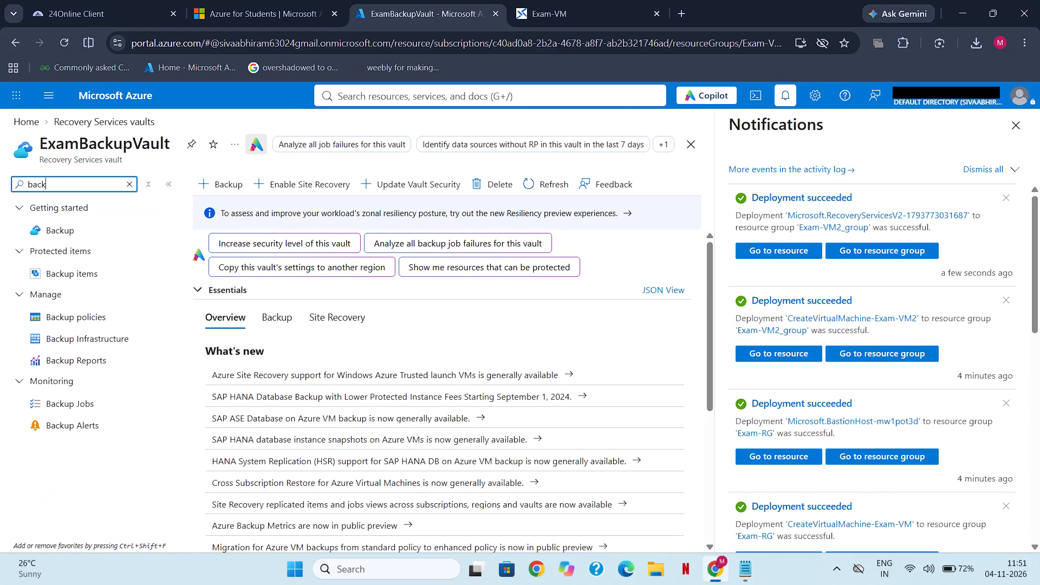
pyautogui.click(54, 237)
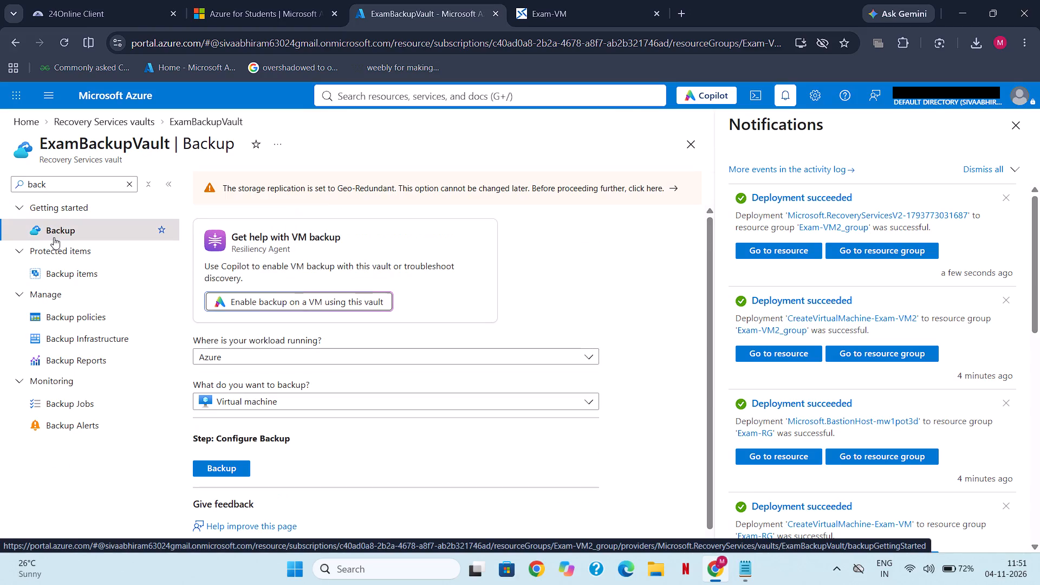
pyautogui.scroll(-1, 253, 370)
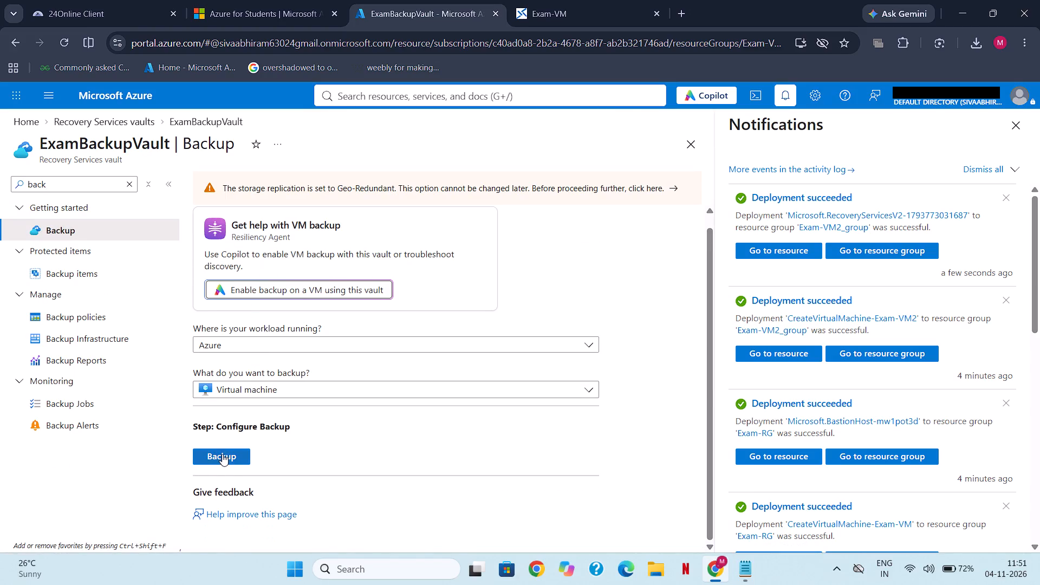
pyautogui.click(222, 454)
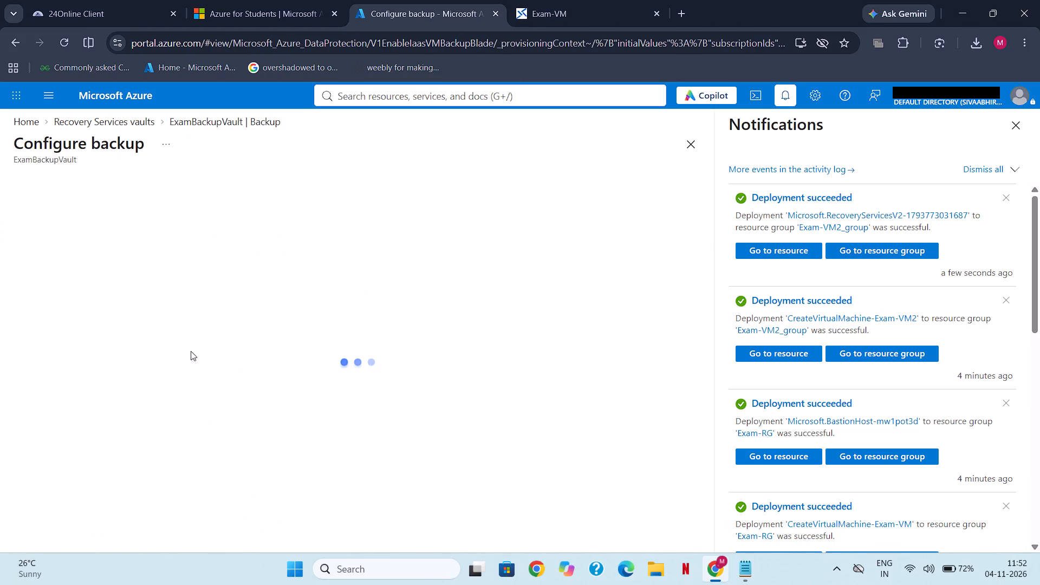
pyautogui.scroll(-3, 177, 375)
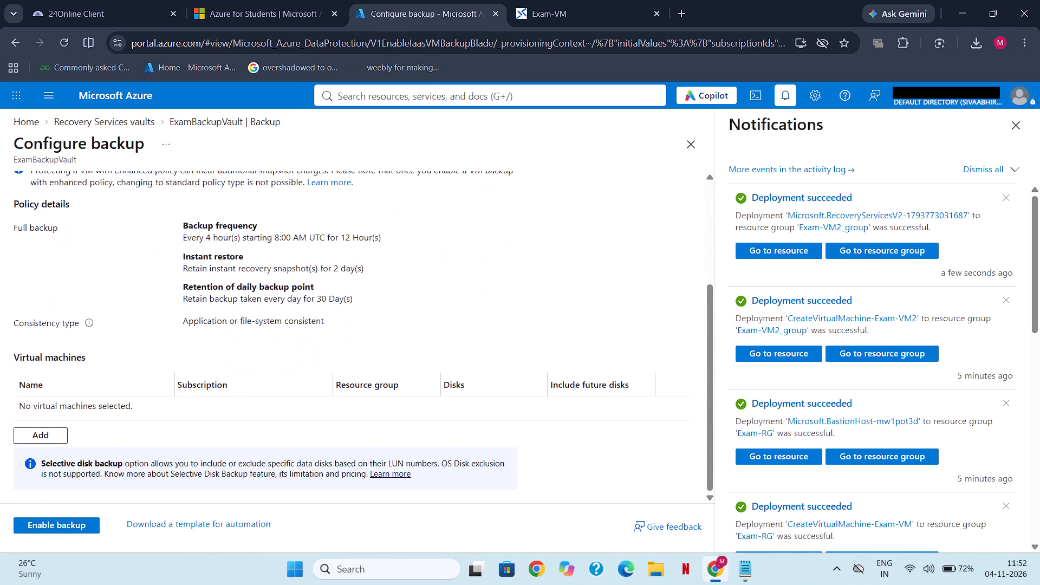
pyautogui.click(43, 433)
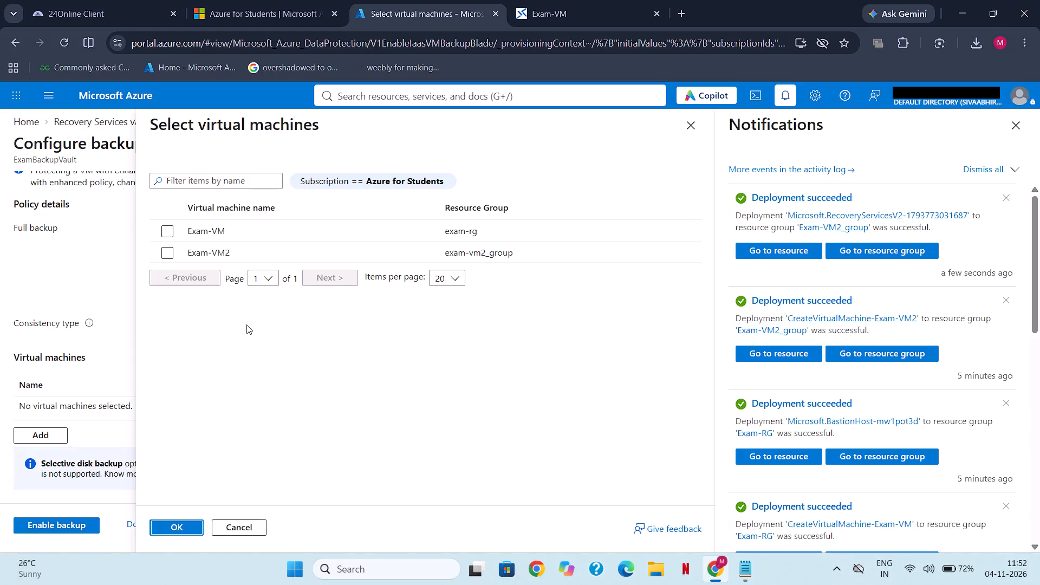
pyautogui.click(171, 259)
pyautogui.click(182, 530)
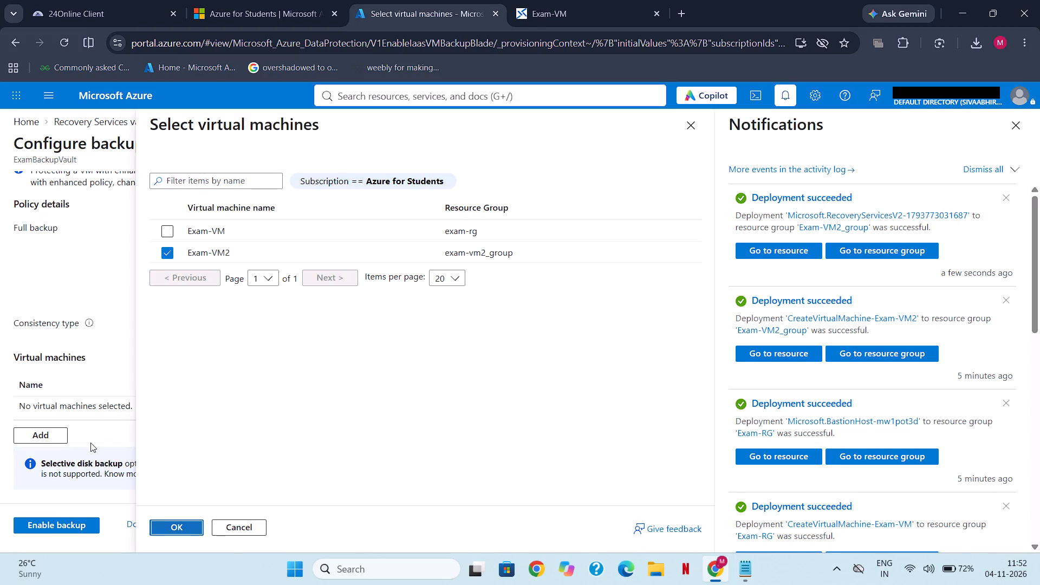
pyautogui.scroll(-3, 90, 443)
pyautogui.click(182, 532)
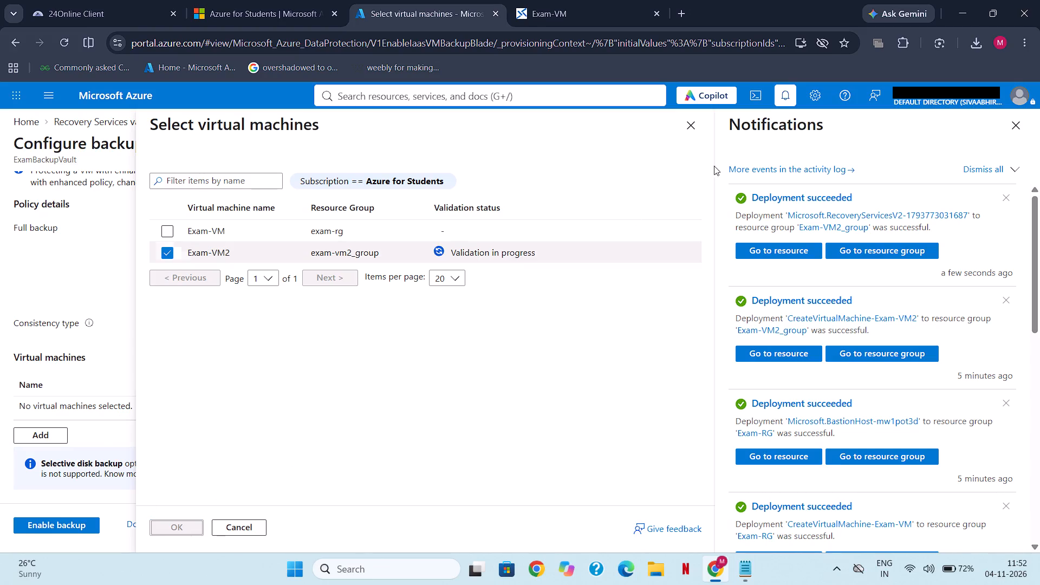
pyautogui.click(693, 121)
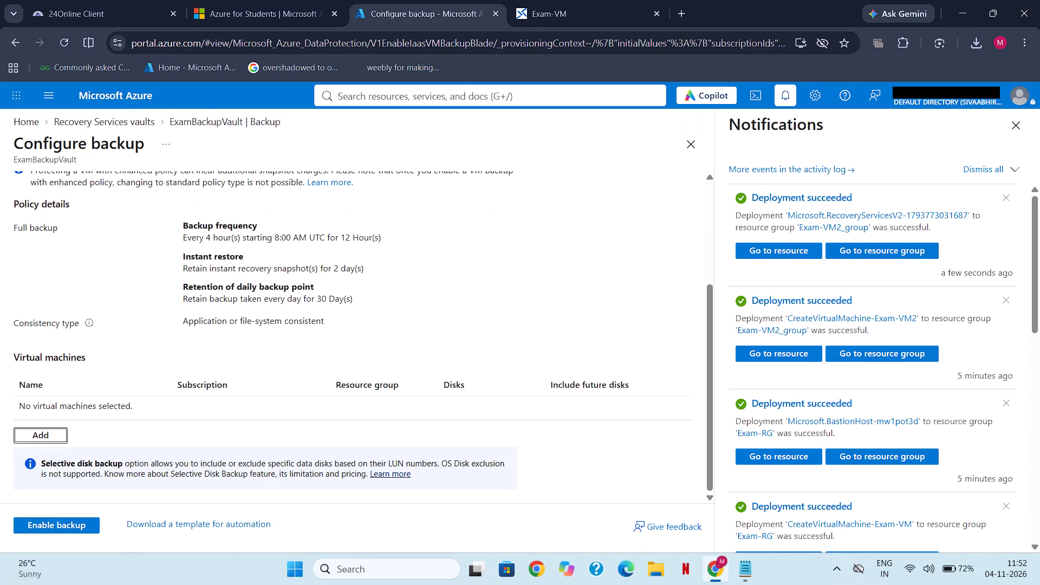
# Add Exam-VM2 from exam-vm2_group to the virtual machines covered by the ExamBackupVault backup configuration.
pyautogui.scroll(-4, 296, 335)
pyautogui.scroll(3, 296, 335)
pyautogui.scroll(-3, 296, 335)
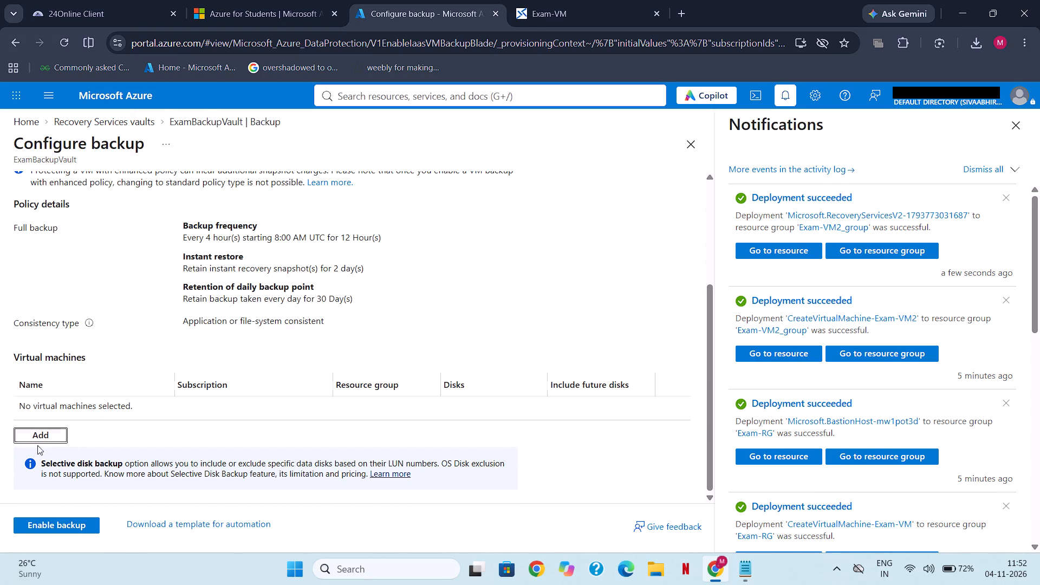
pyautogui.click(45, 440)
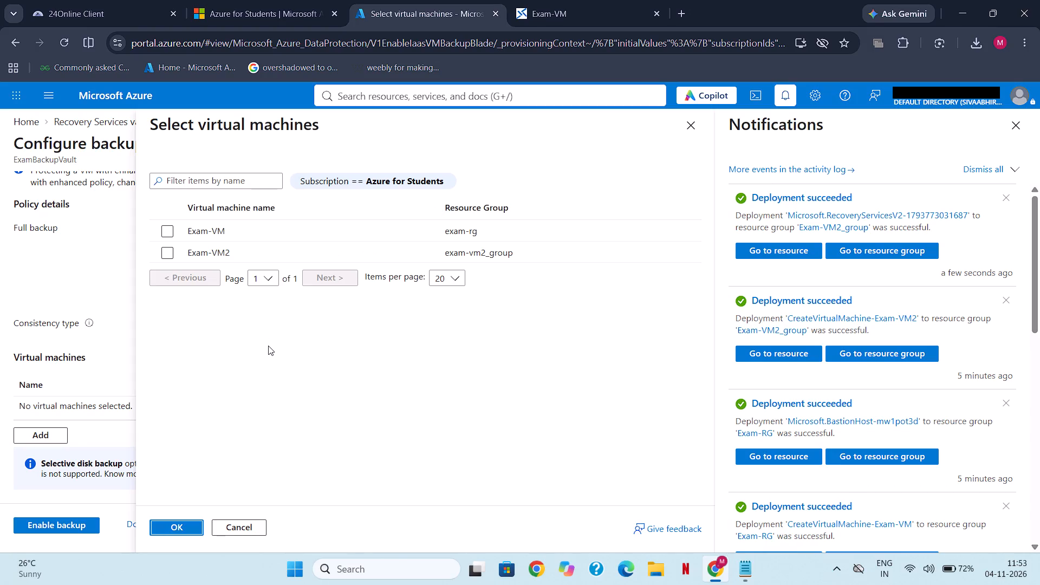
pyautogui.click(166, 254)
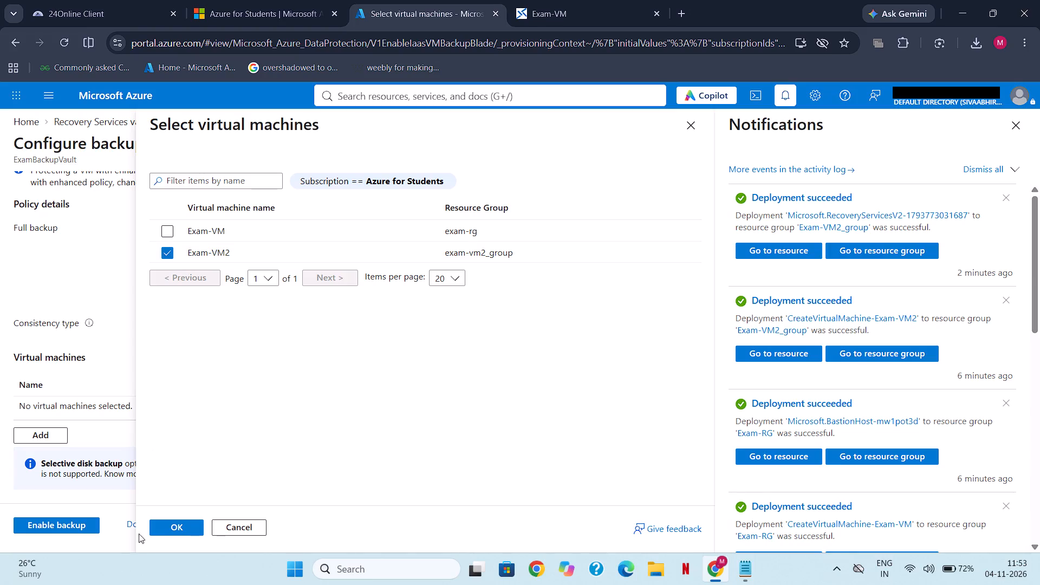
pyautogui.click(179, 519)
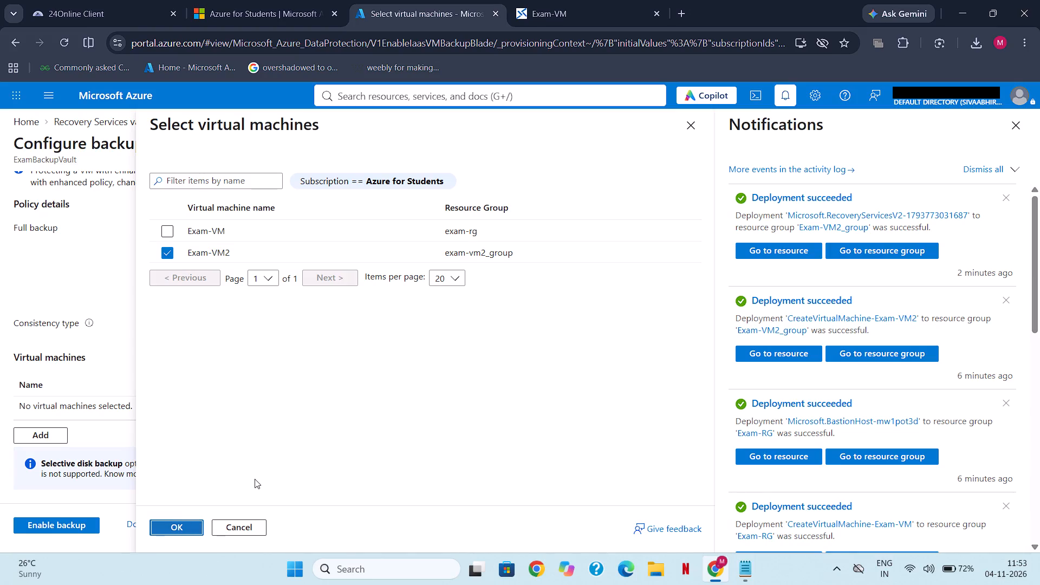
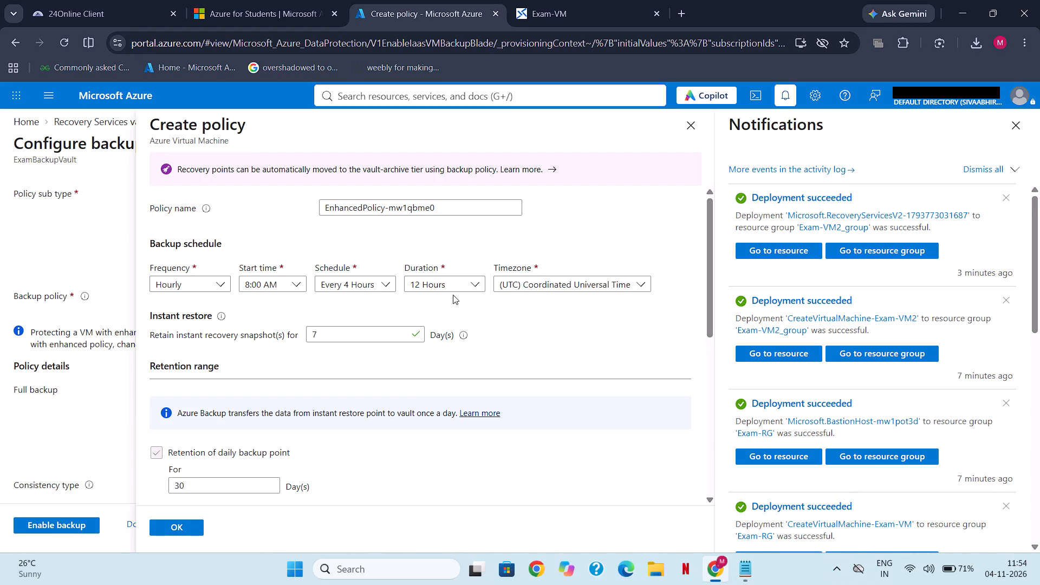
pyautogui.click(289, 286)
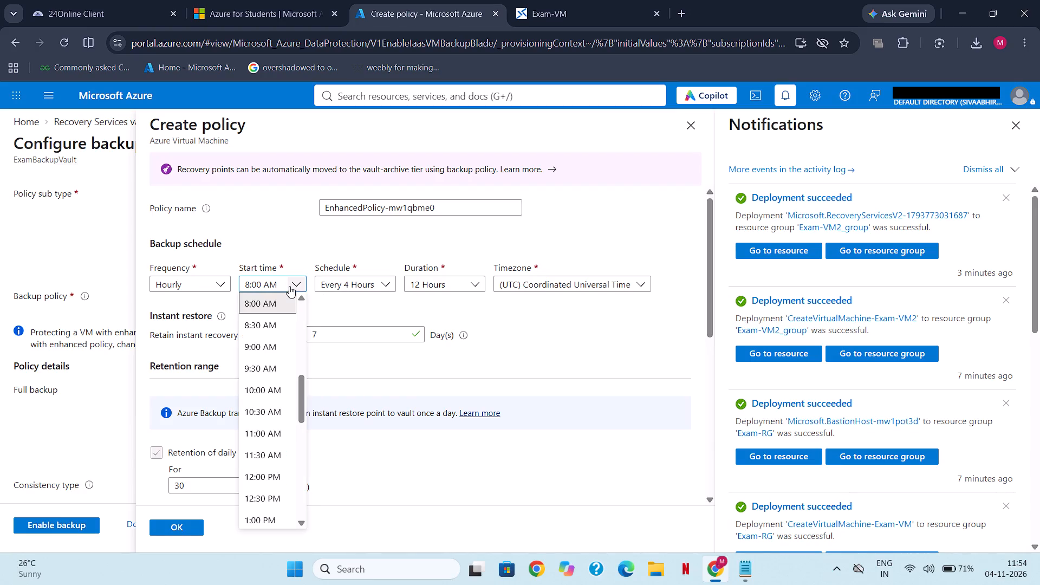
pyautogui.scroll(-6, 266, 377)
pyautogui.click(253, 370)
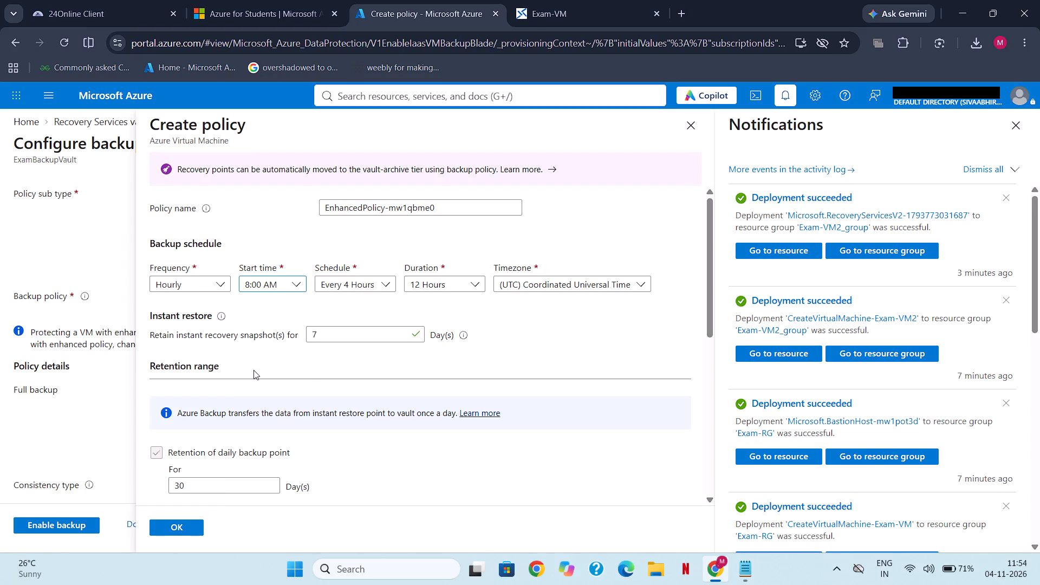
# Set the policy's instant recovery snapshot retention to 2 days and its daily backup point retention to 7 days.
pyautogui.scroll(-3, 305, 371)
pyautogui.scroll(1, 305, 371)
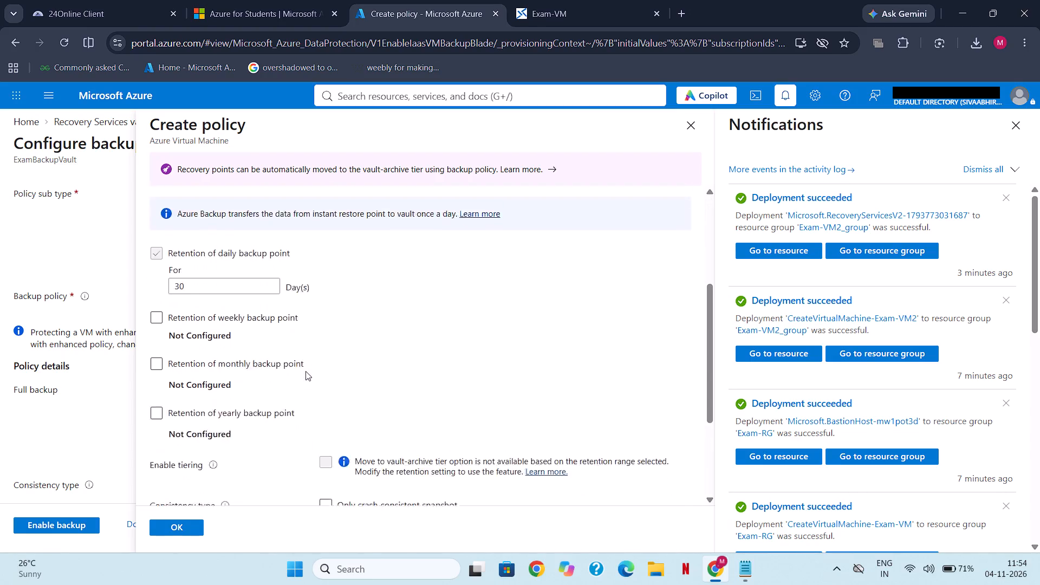
pyautogui.scroll(2, 305, 371)
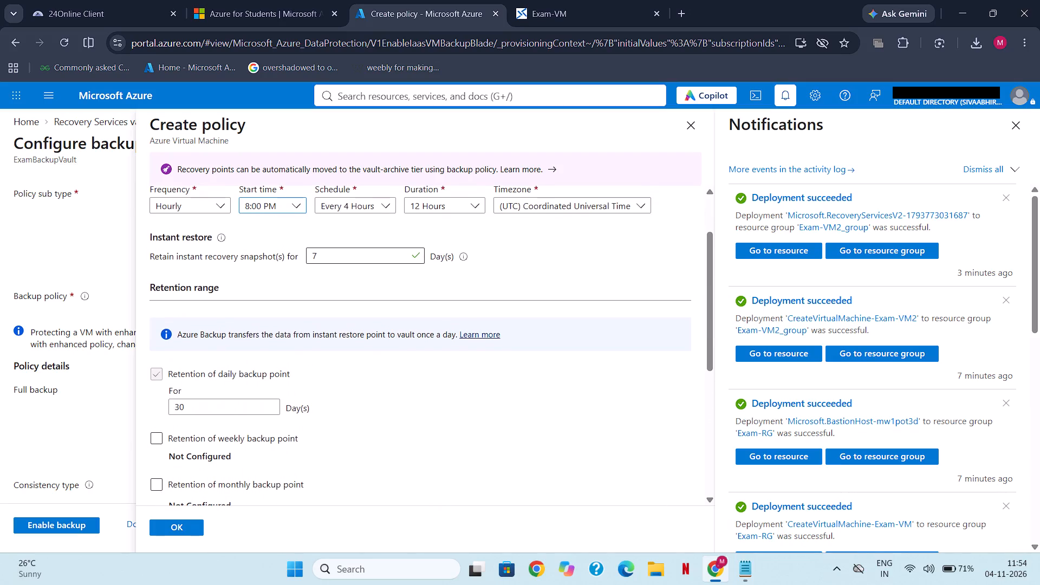
pyautogui.click(339, 256)
pyautogui.press('BackSpace')
pyautogui.press('2')
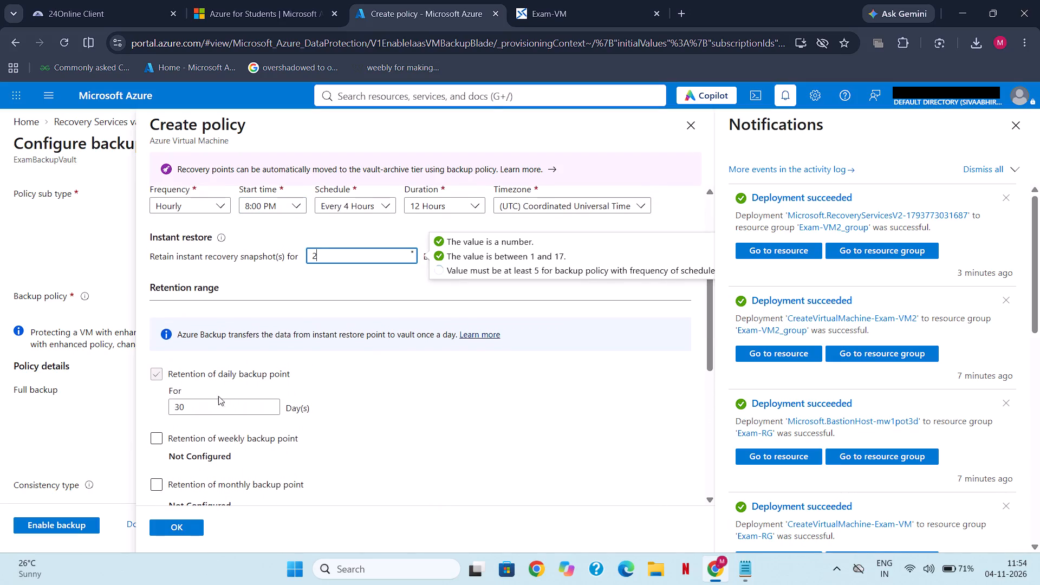
pyautogui.click(199, 417)
pyautogui.click(199, 408)
pyautogui.press('BackSpace')
pyautogui.press('BackSpace')
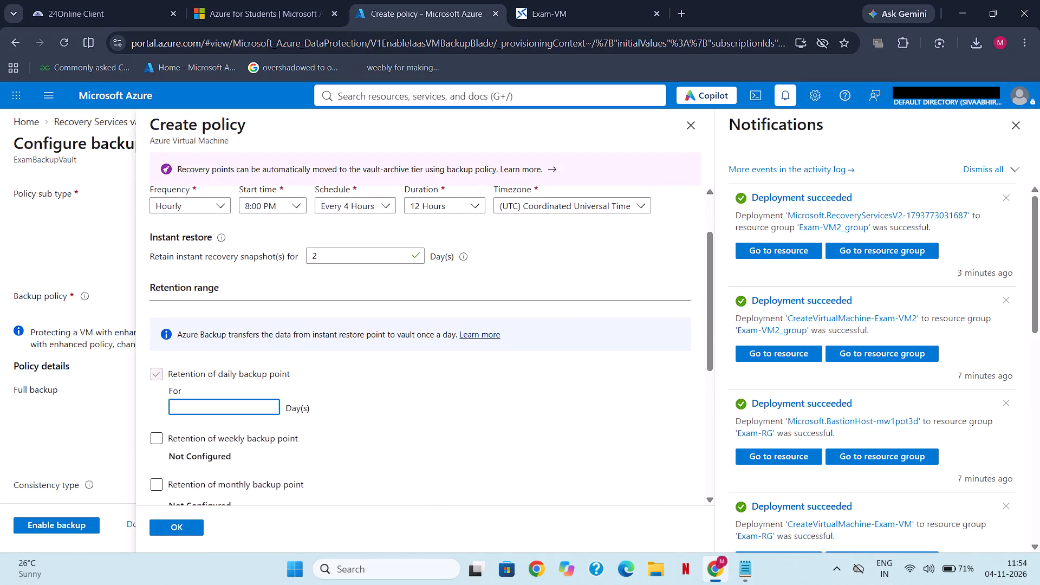
pyautogui.press('7')
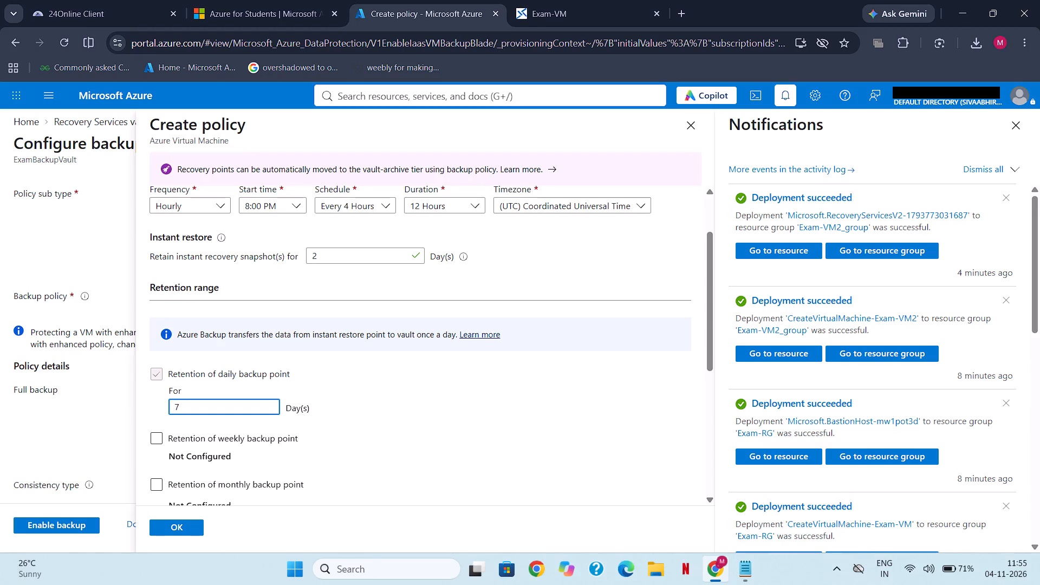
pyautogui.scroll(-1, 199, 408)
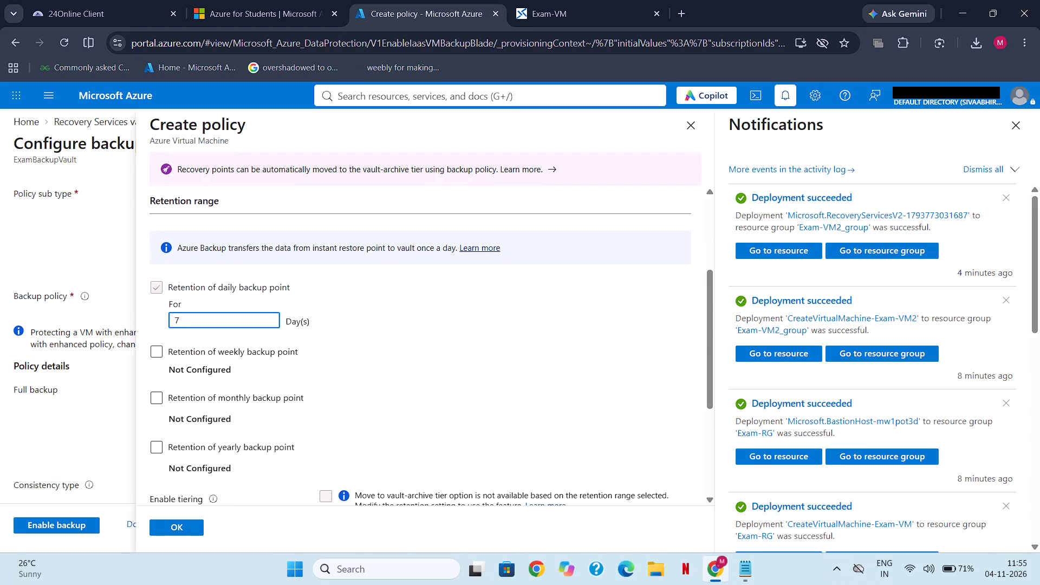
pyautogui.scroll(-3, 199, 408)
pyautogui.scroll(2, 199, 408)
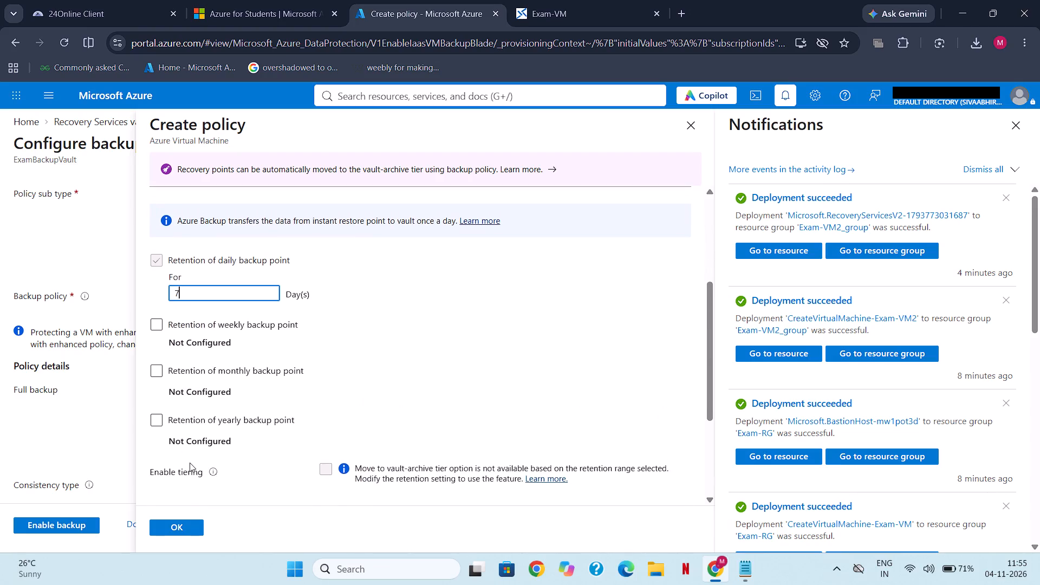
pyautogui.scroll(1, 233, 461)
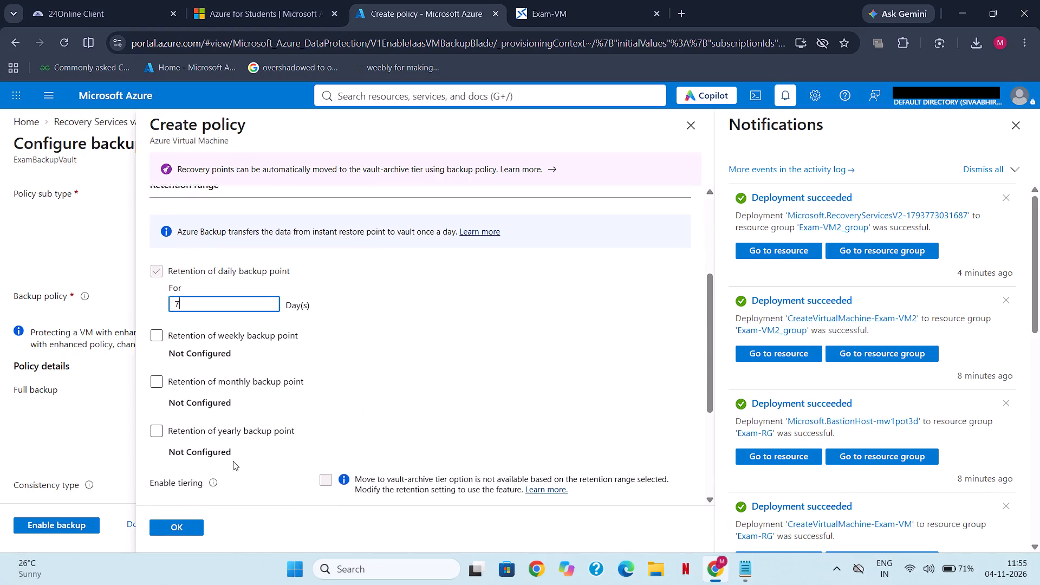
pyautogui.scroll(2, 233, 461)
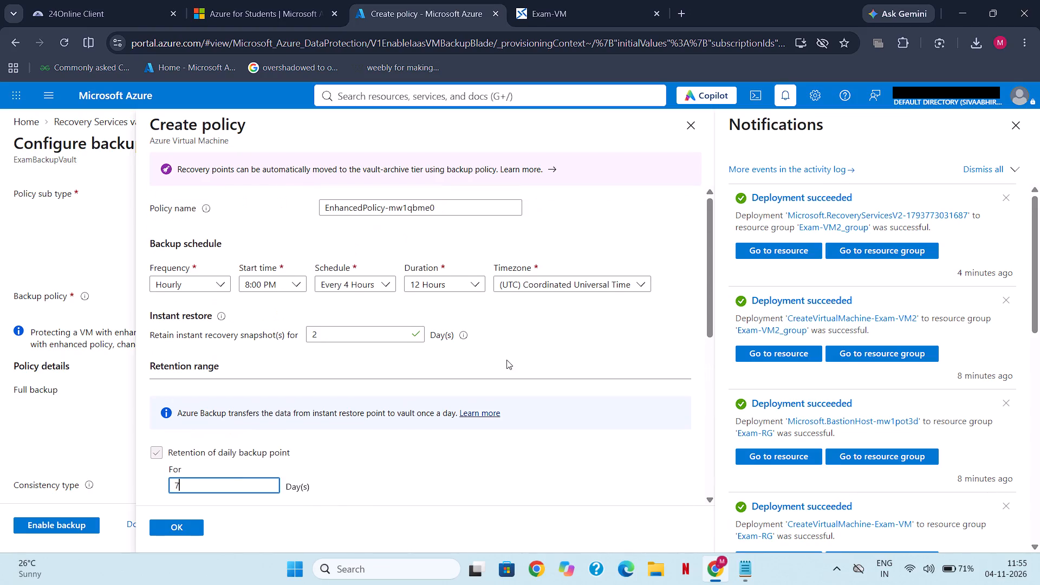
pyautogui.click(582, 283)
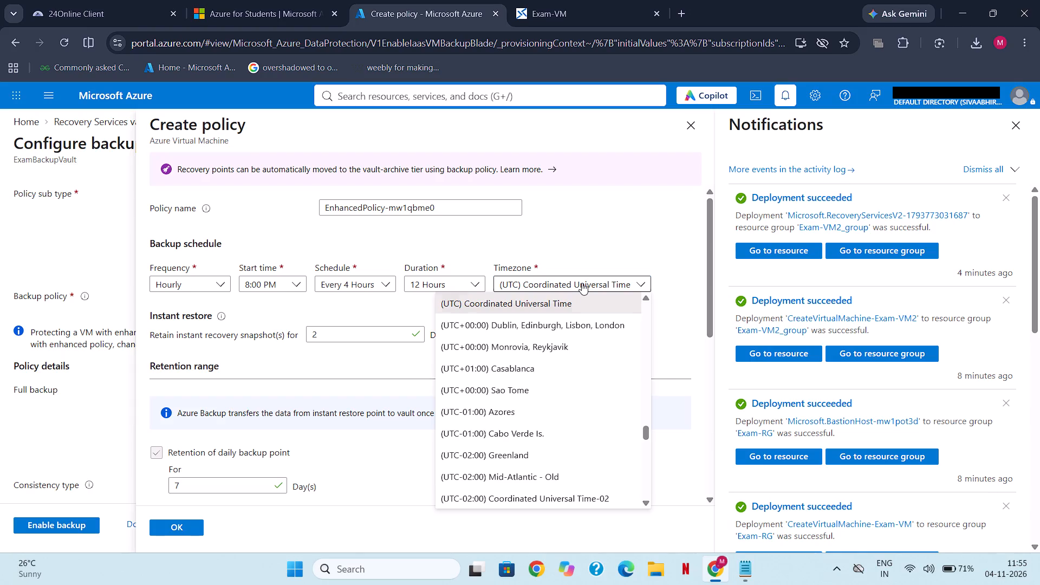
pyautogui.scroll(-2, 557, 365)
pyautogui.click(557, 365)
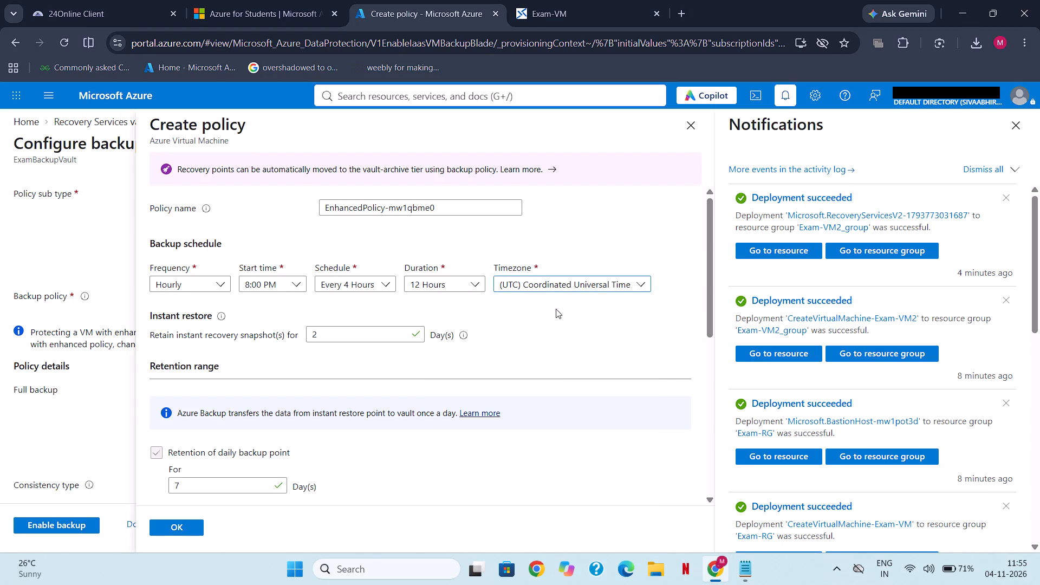
# Set the policy's timezone to (UTC+05:30) Chennai, Kolkata, Mumbai, New Delhi and save the new policy.
pyautogui.click(555, 291)
pyautogui.scroll(1, 522, 402)
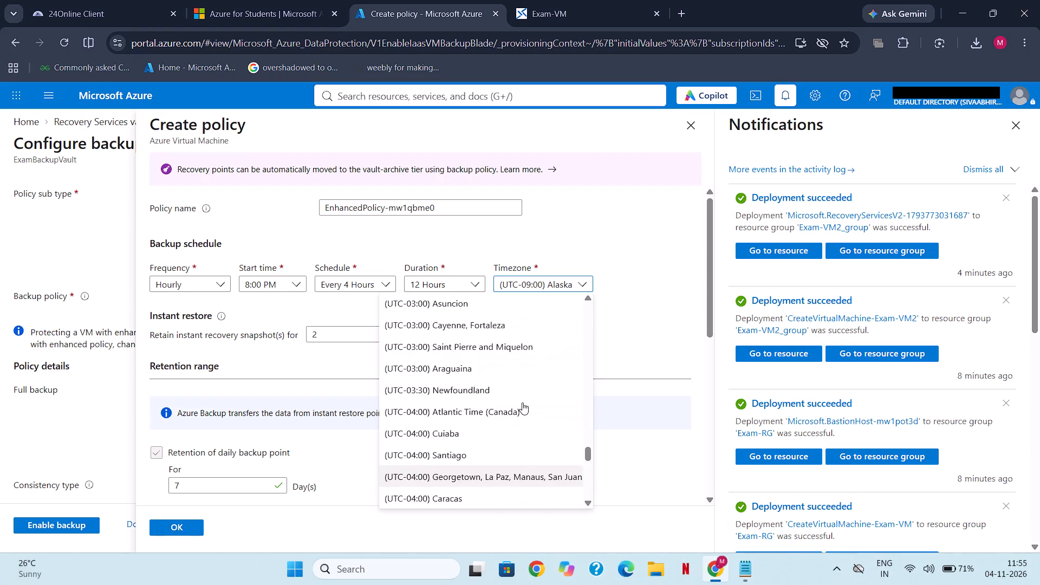
pyautogui.moveTo(589, 452); pyautogui.dragTo(590, 404)
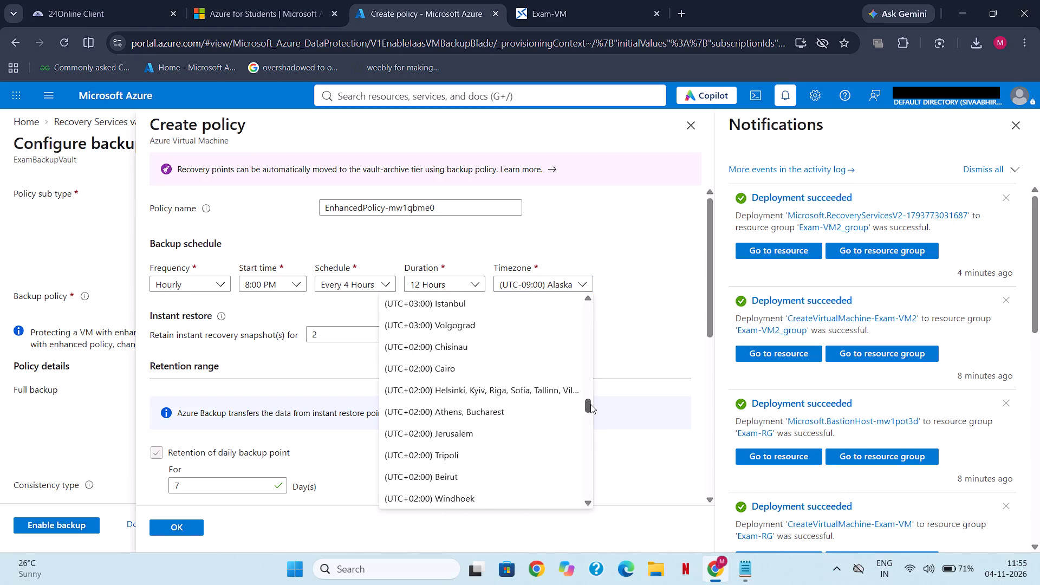
pyautogui.moveTo(590, 404); pyautogui.dragTo(590, 429)
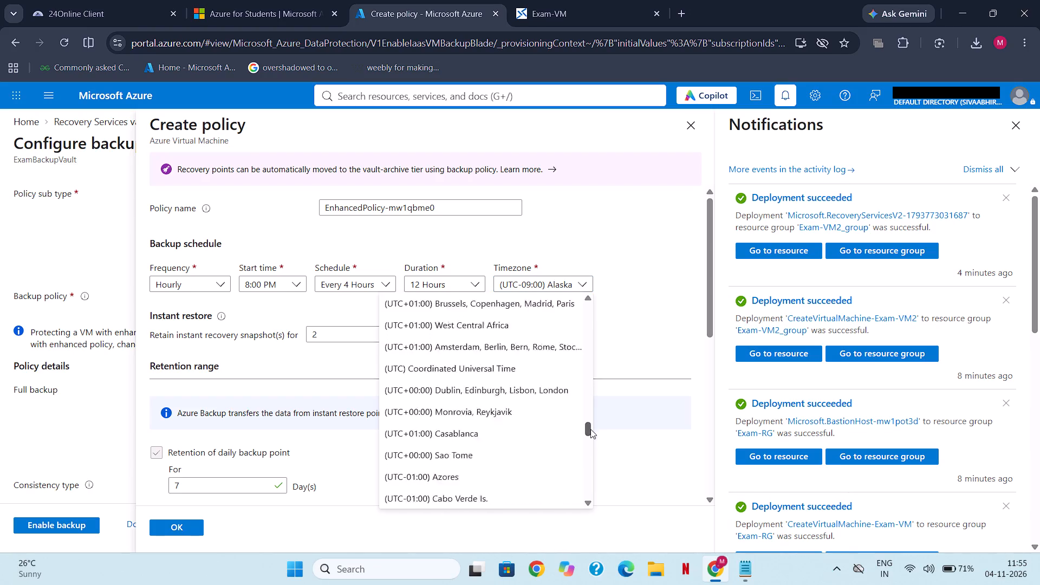
pyautogui.moveTo(590, 429); pyautogui.dragTo(590, 430)
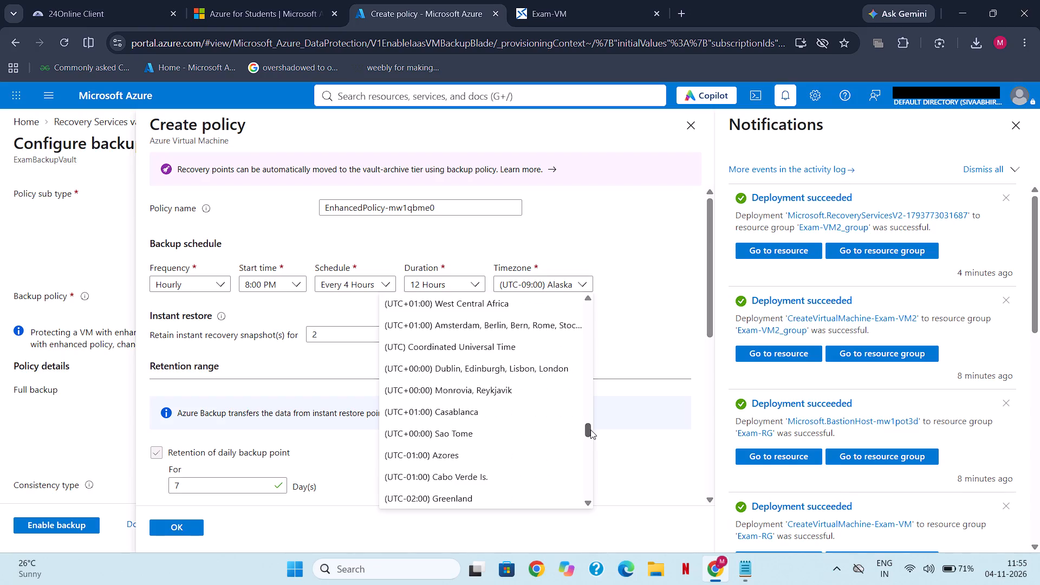
pyautogui.moveTo(590, 430); pyautogui.dragTo(590, 411)
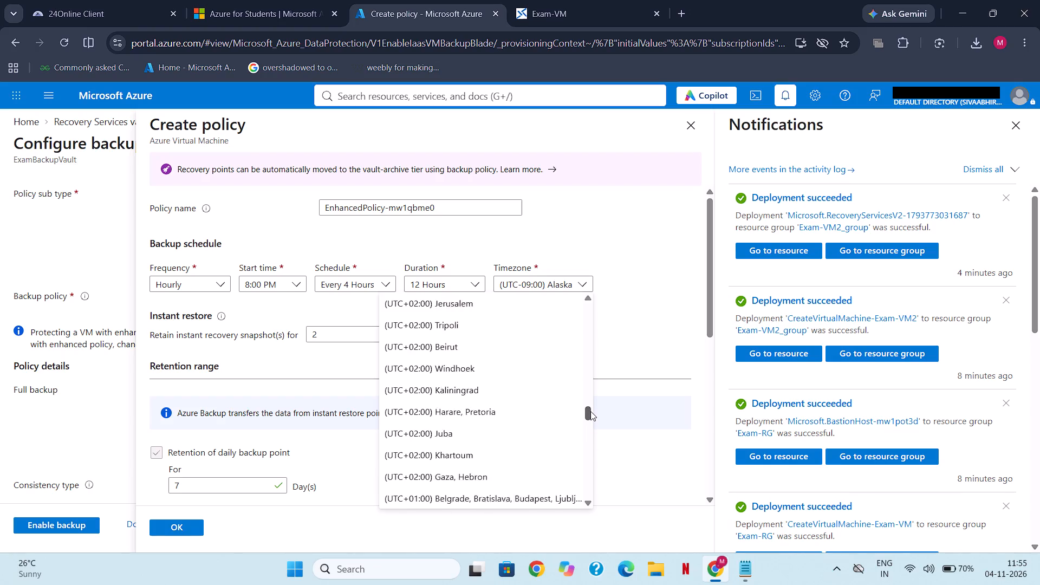
pyautogui.moveTo(590, 411); pyautogui.dragTo(592, 382)
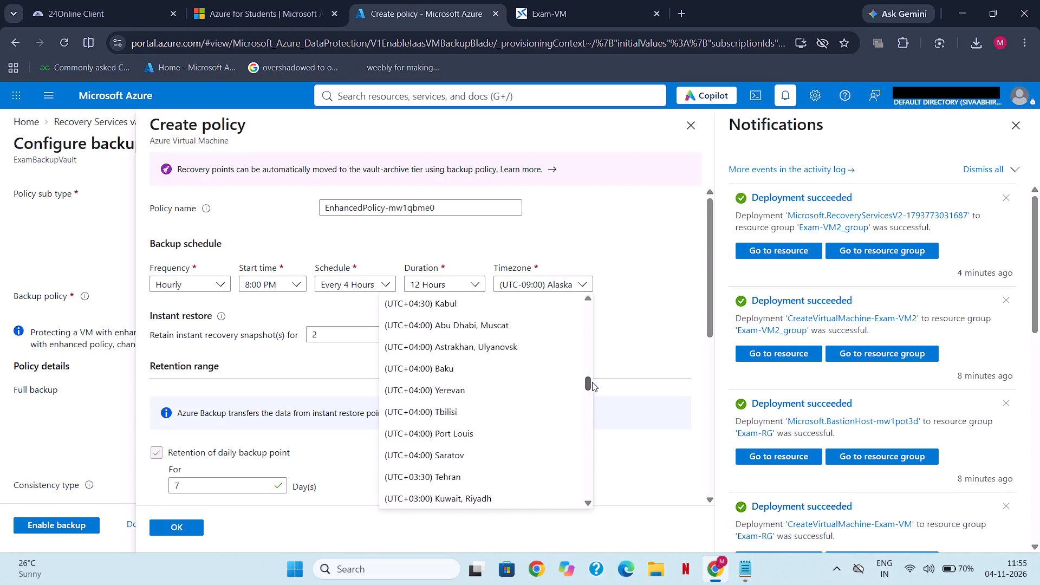
pyautogui.moveTo(592, 382); pyautogui.dragTo(592, 370)
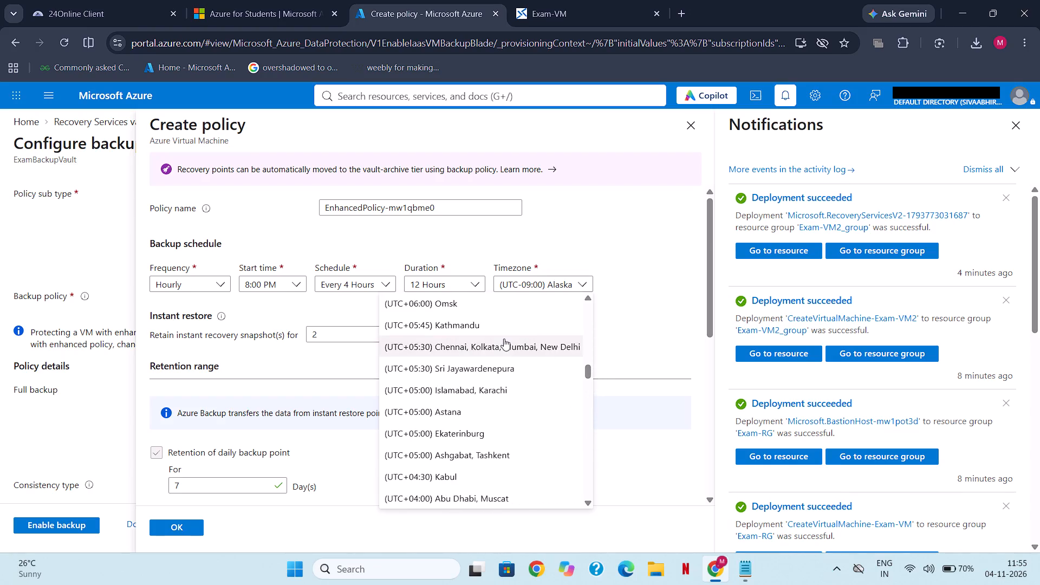
pyautogui.click(503, 339)
pyautogui.scroll(-1, 420, 348)
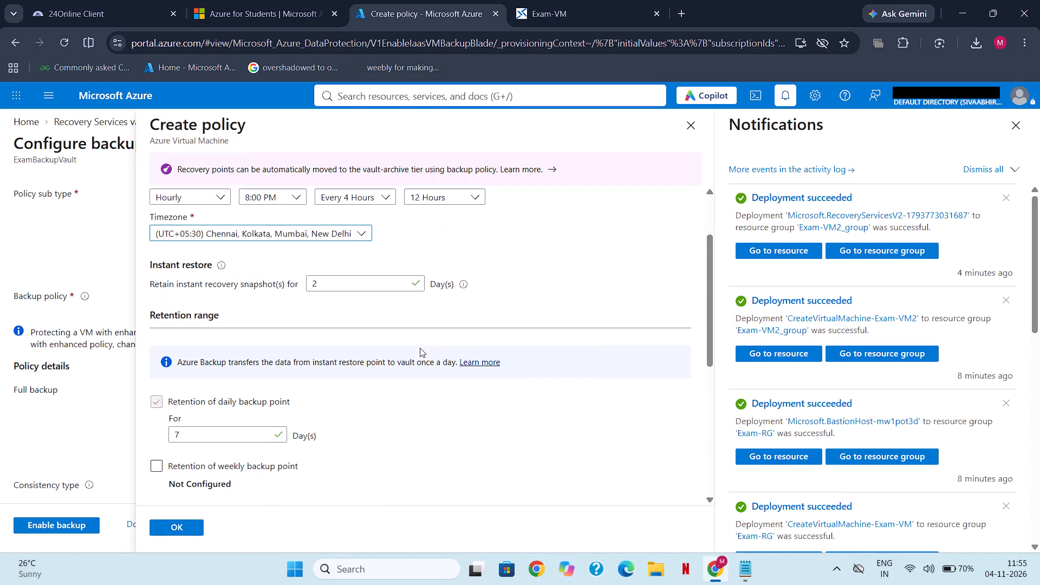
pyautogui.scroll(-2, 420, 348)
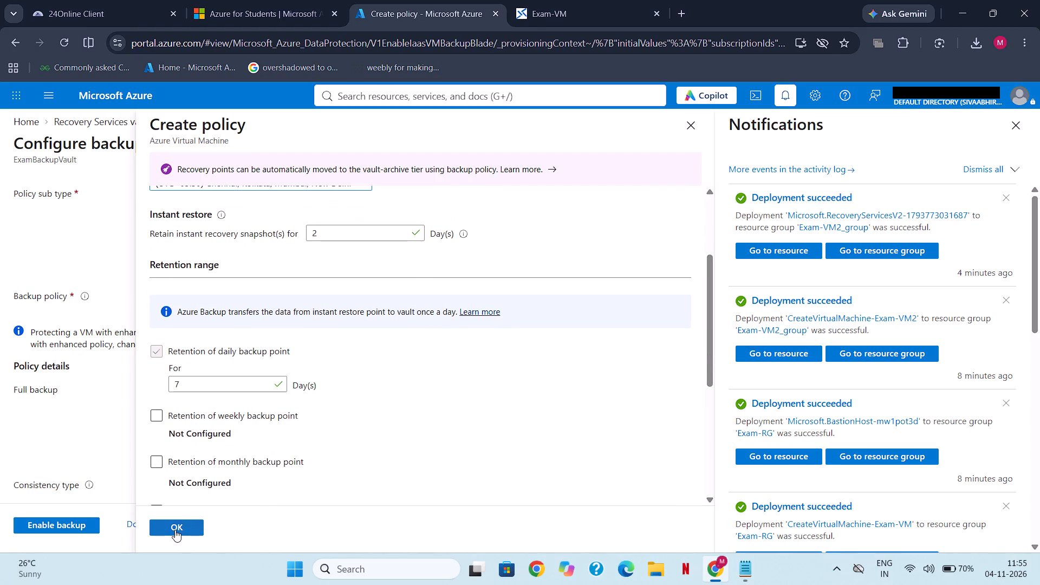
pyautogui.click(175, 530)
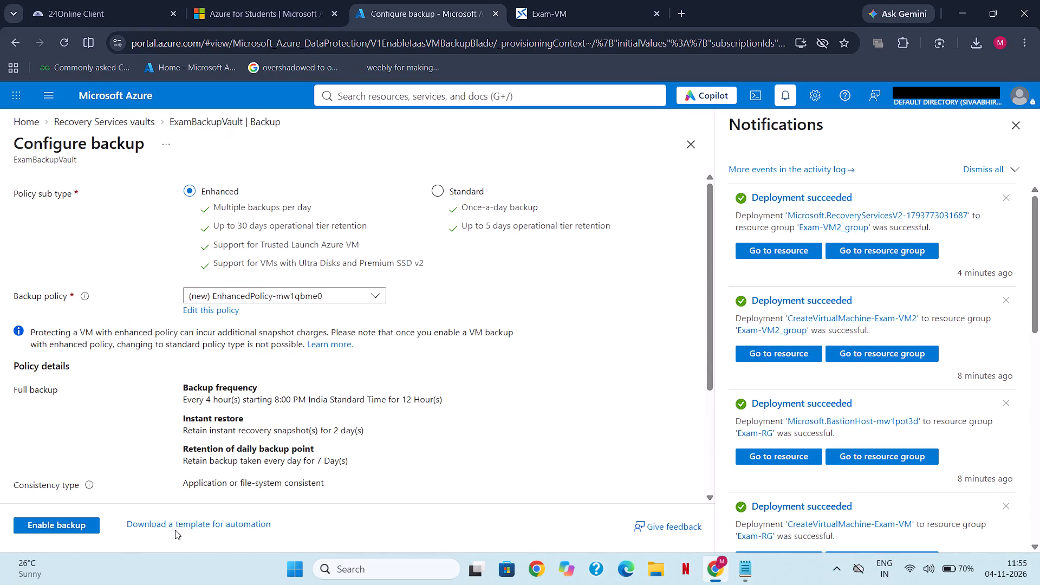
# Review the policy details on the Configure backup page and enable the backup for the selected virtual machine.
pyautogui.scroll(-3, 272, 419)
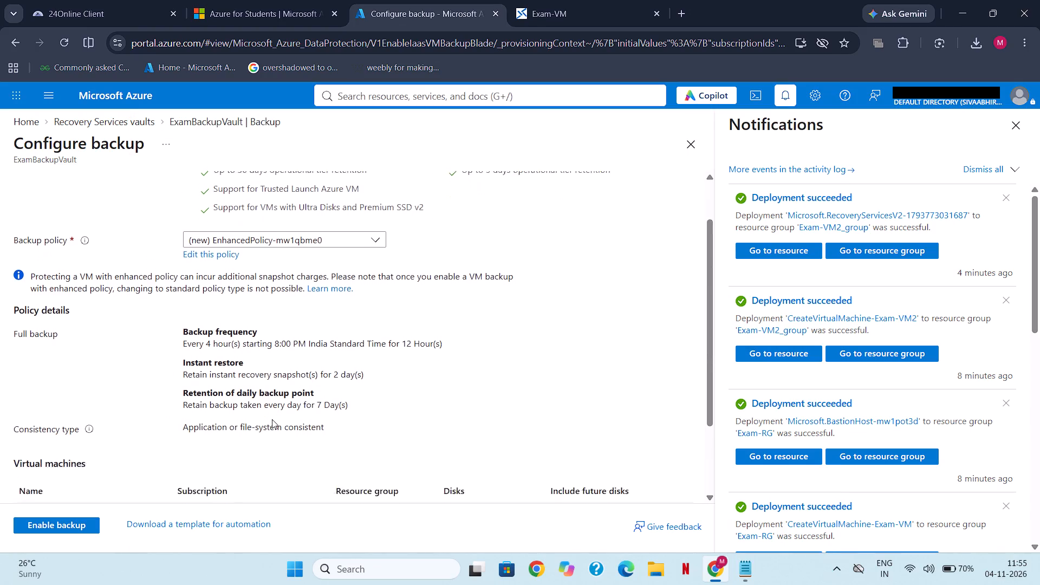
pyautogui.scroll(-2, 272, 419)
pyautogui.scroll(3, 272, 419)
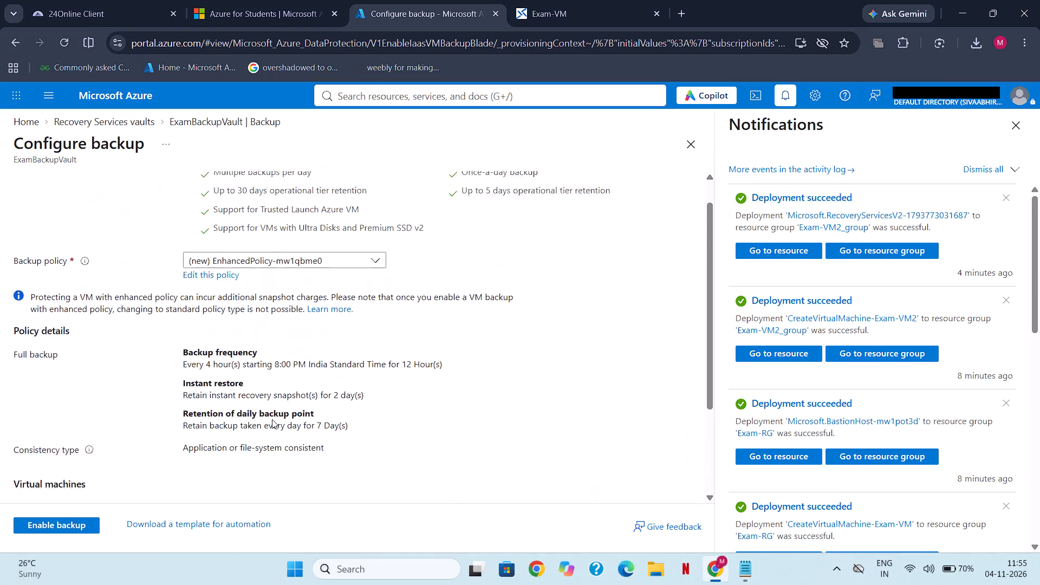
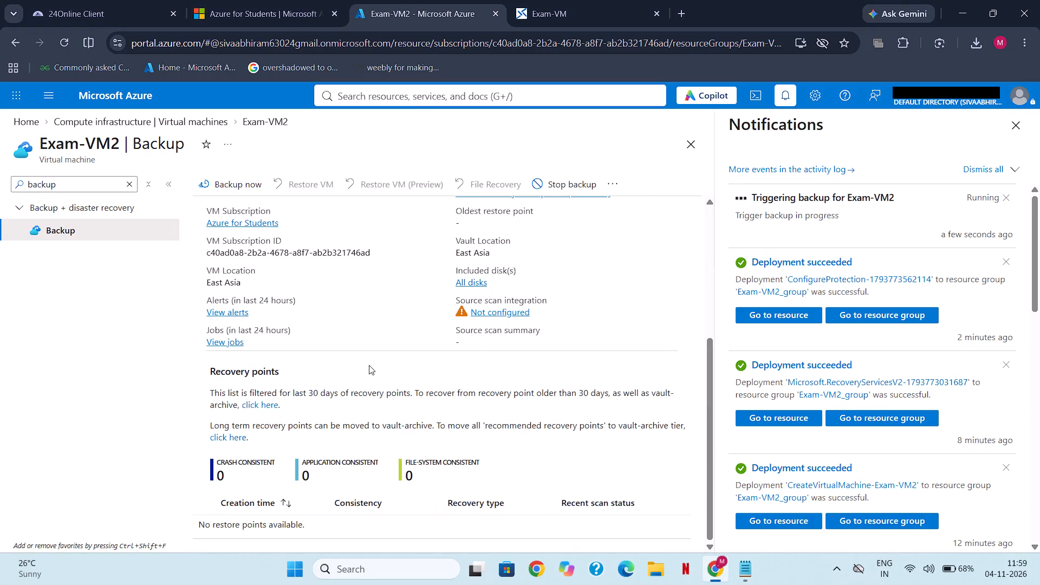
pyautogui.scroll(7, 369, 365)
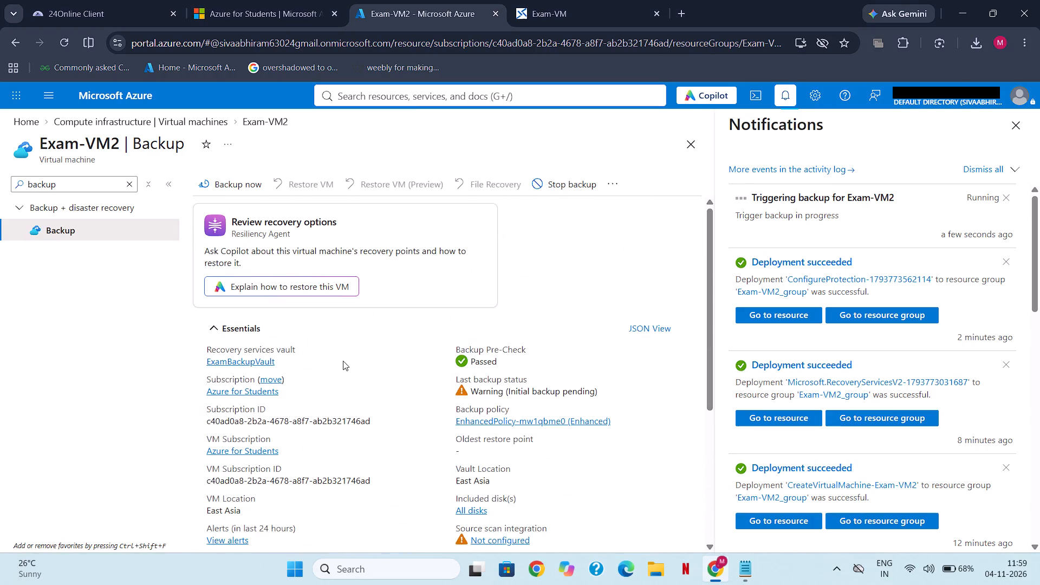
pyautogui.scroll(-4, 343, 361)
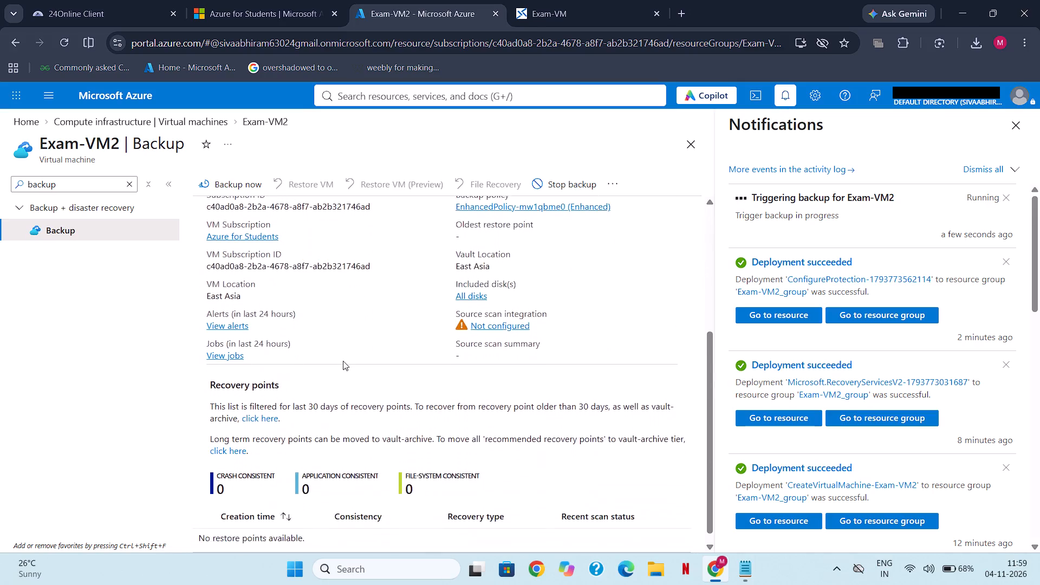
pyautogui.scroll(-2, 343, 361)
pyautogui.scroll(6, 343, 361)
# Trigger a second manual backup of Exam-VM2 retained till 12/4/2026 and dismiss the newest backup notification.
pyautogui.click(221, 184)
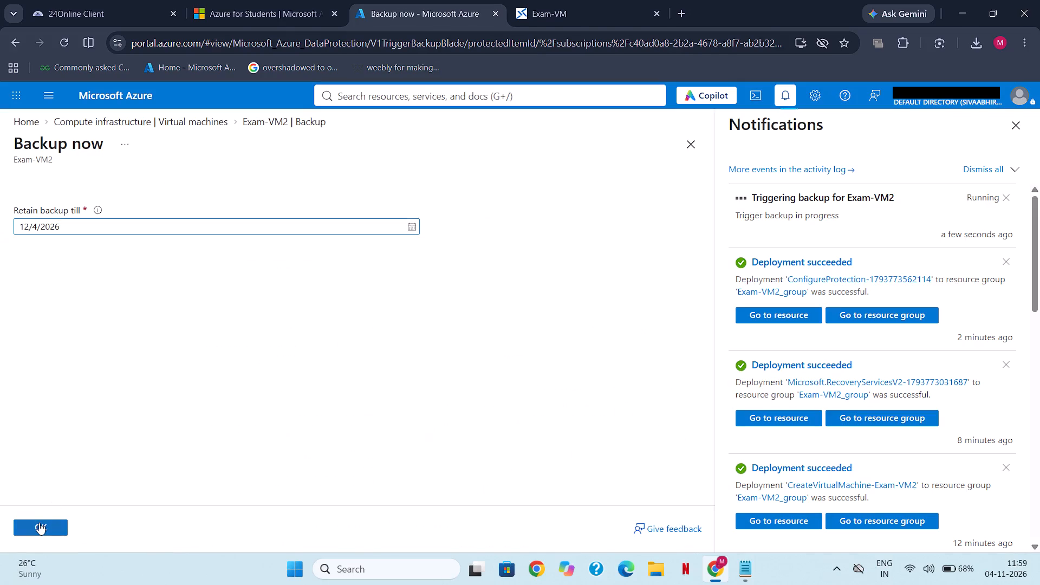
pyautogui.click(39, 523)
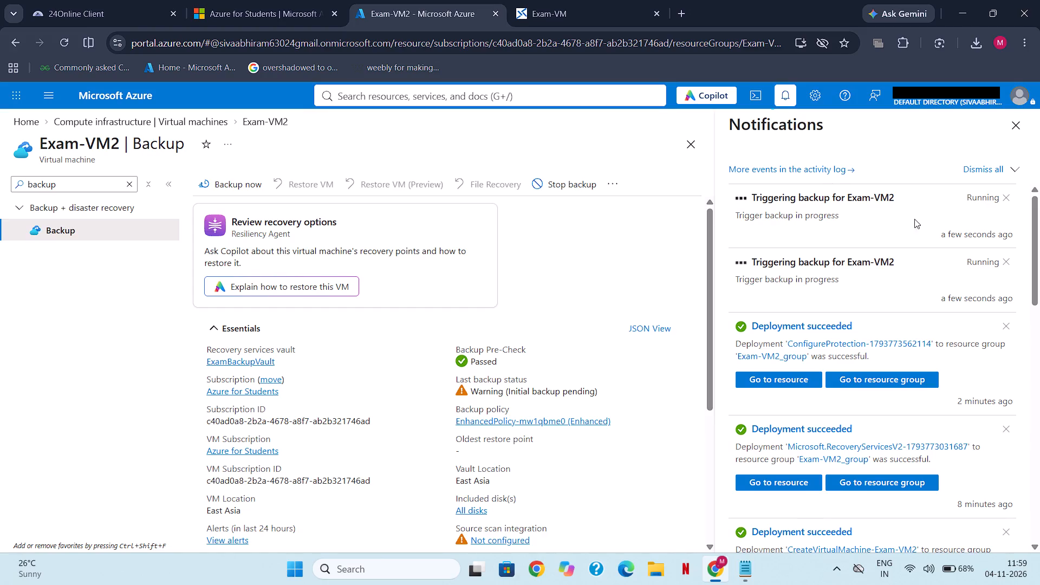
pyautogui.click(1003, 196)
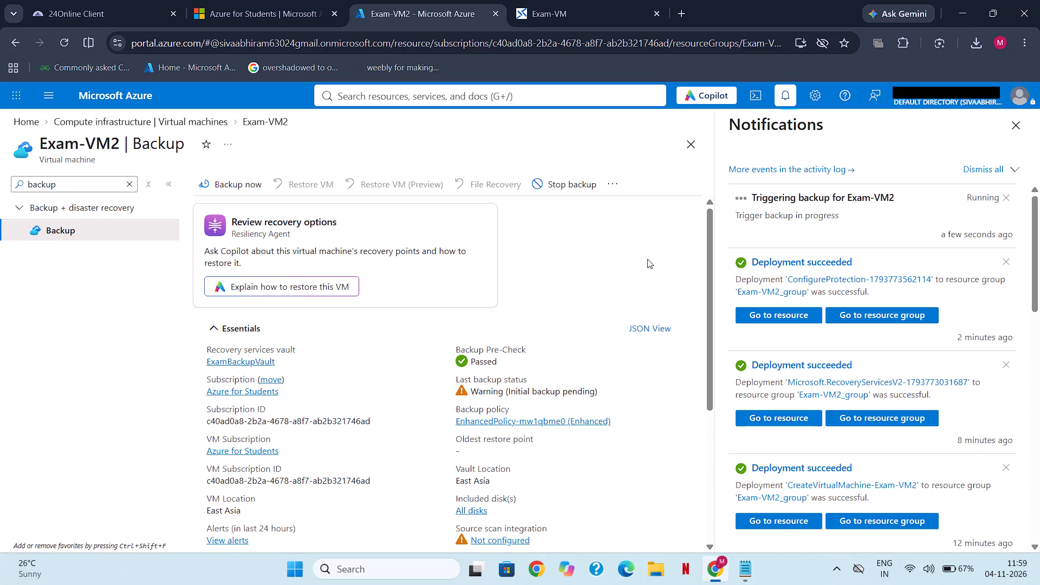
# Open Exam-VM2's details from the Azure Virtual Machine backup items of ExamBackupVault and review its backup status.
pyautogui.click(647, 259)
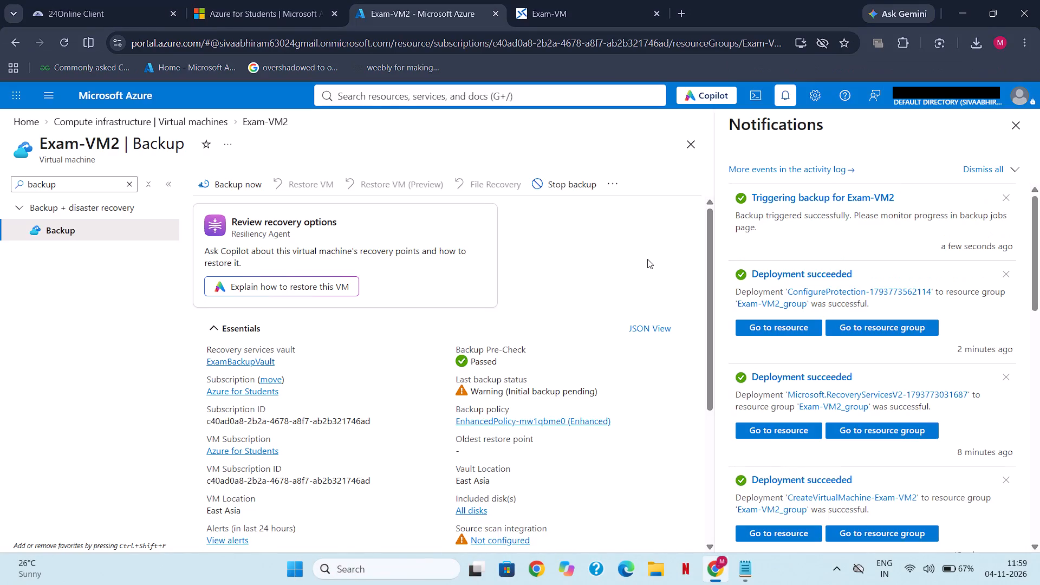
pyautogui.click(118, 87)
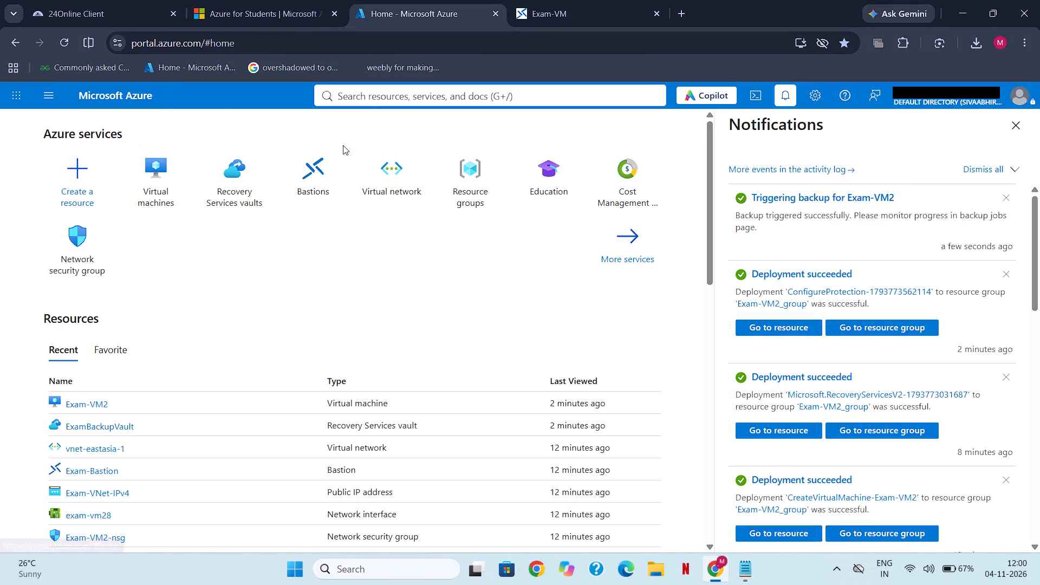
pyautogui.click(222, 183)
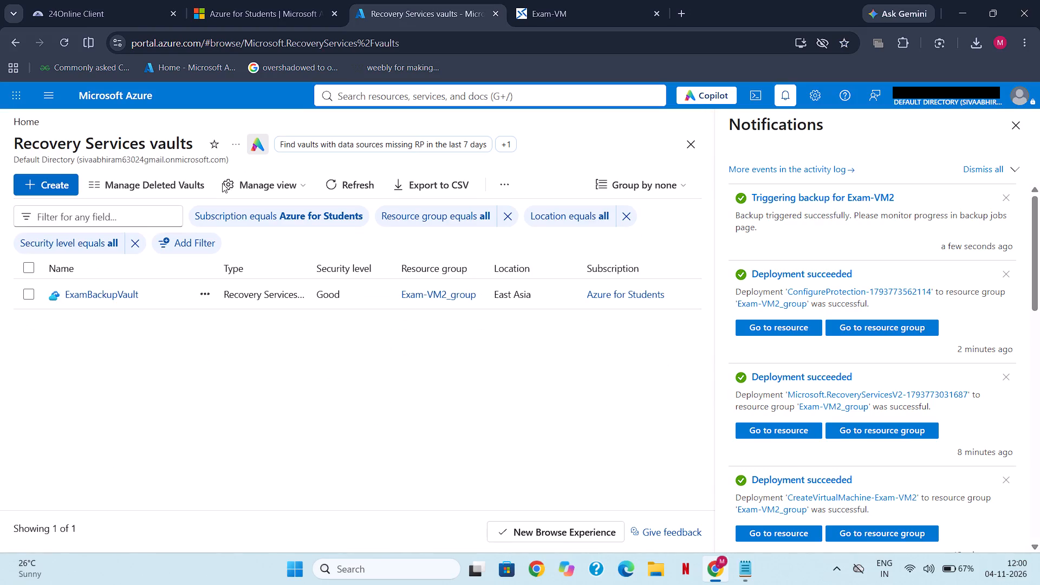
pyautogui.click(96, 298)
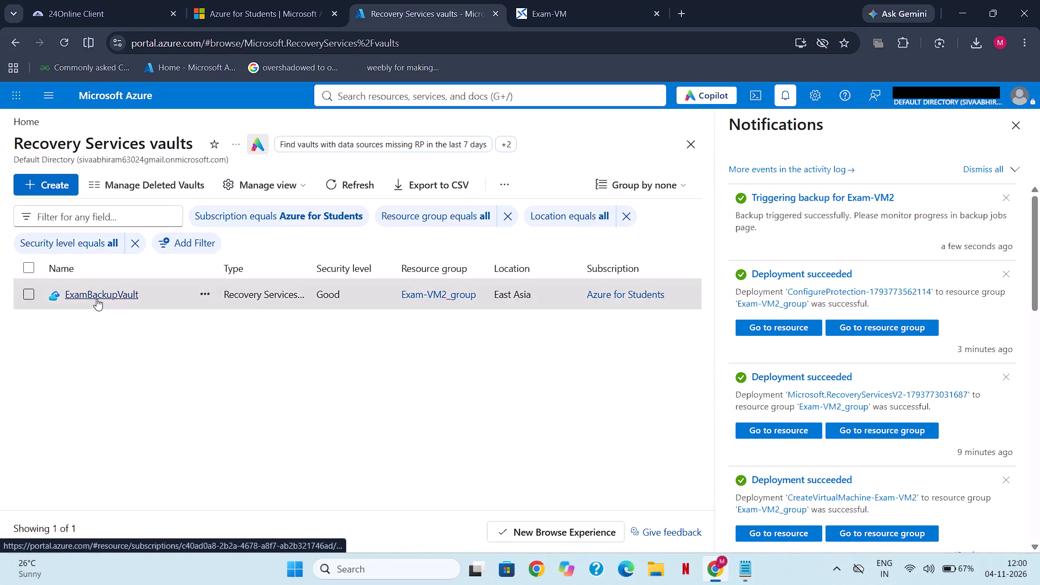
pyautogui.write('backup')
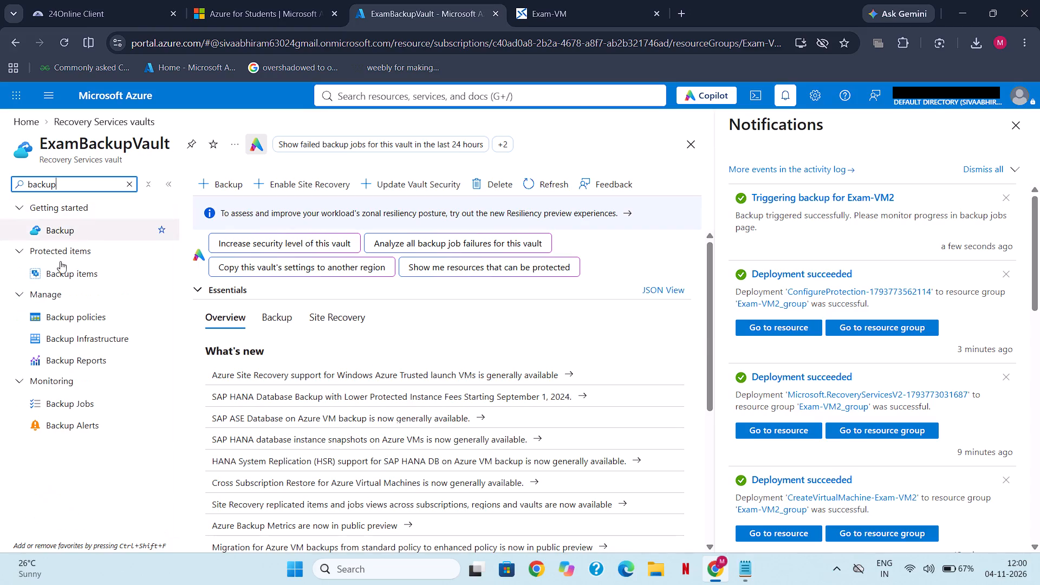
pyautogui.click(68, 279)
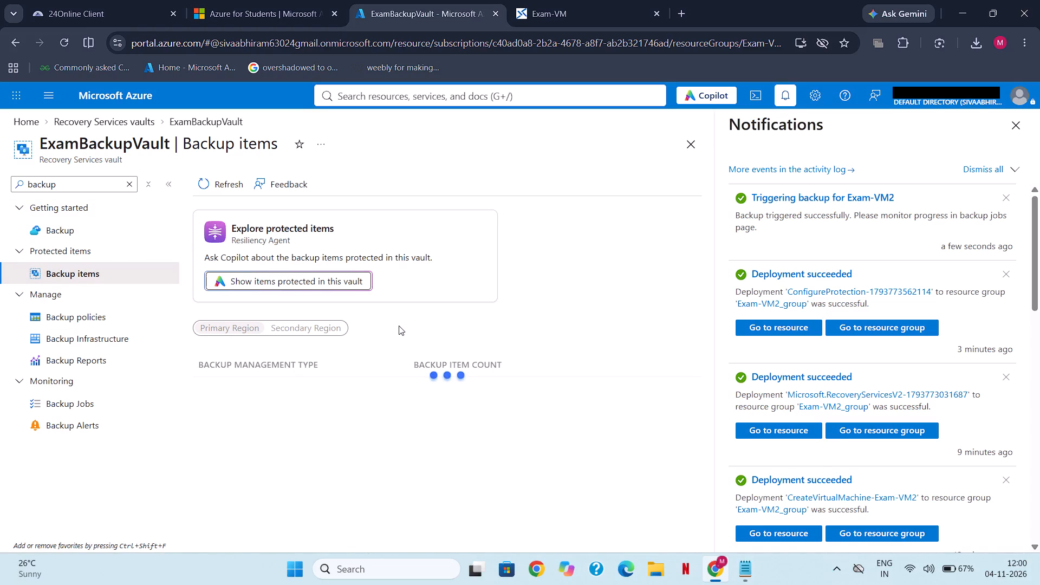
pyautogui.click(263, 388)
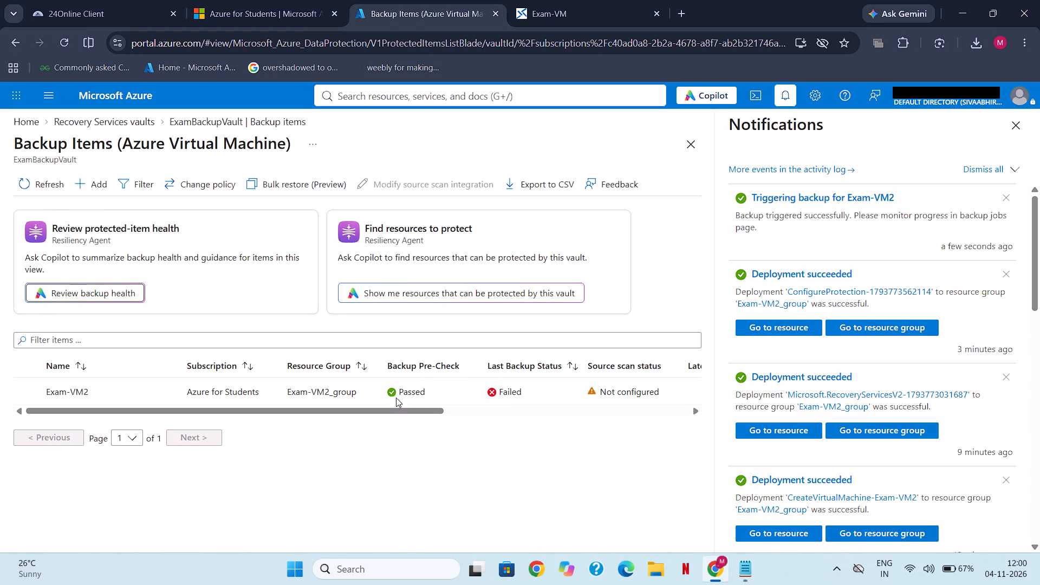
pyautogui.hscroll(-8, 415, 392)
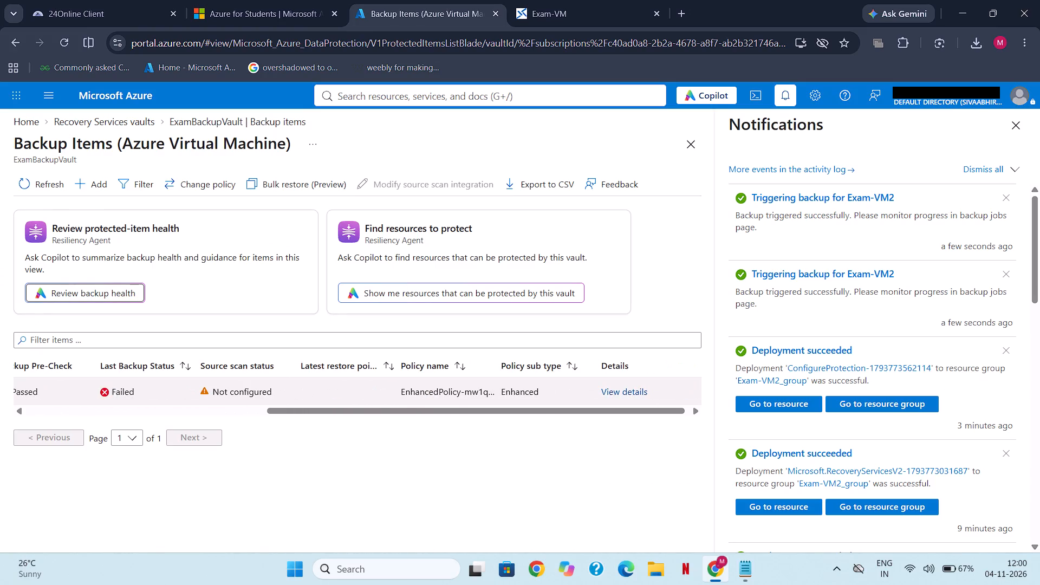
pyautogui.click(615, 393)
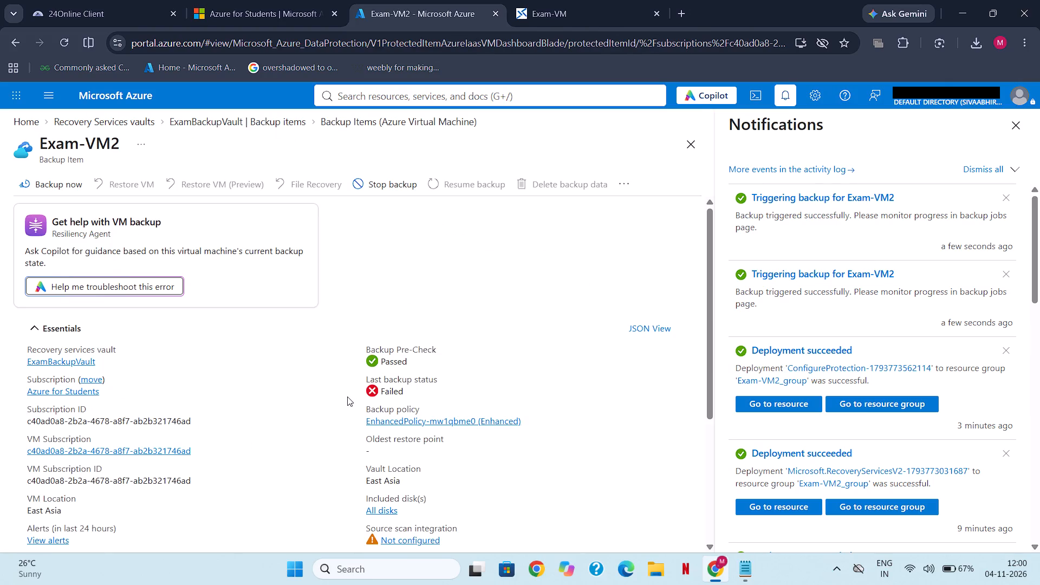
pyautogui.scroll(-6, 347, 396)
pyautogui.scroll(5, 347, 396)
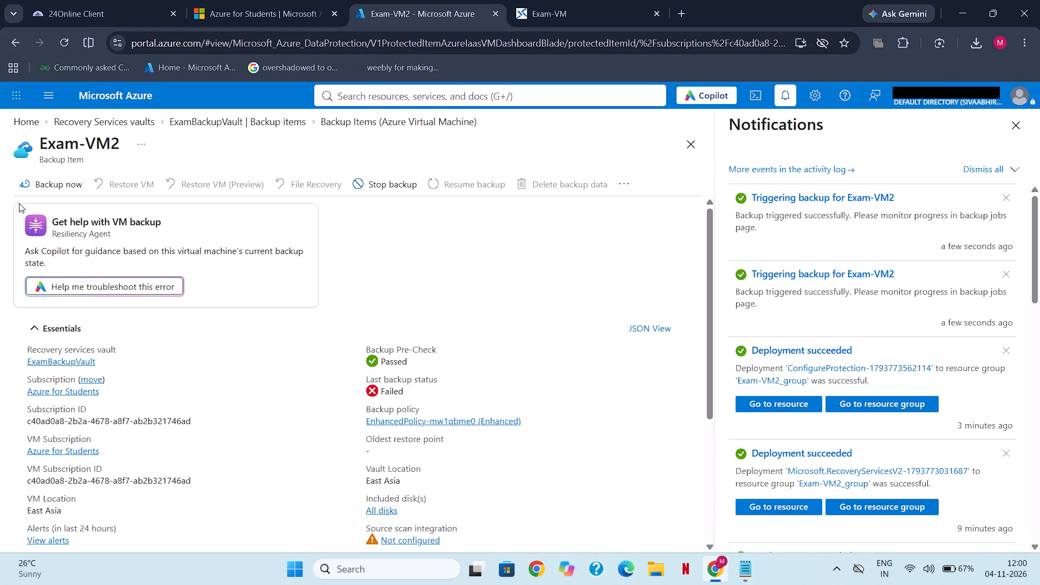
# Trigger another manual backup of Exam-VM2 from its vault backup item, retained till 12/4/2026.
pyautogui.click(55, 188)
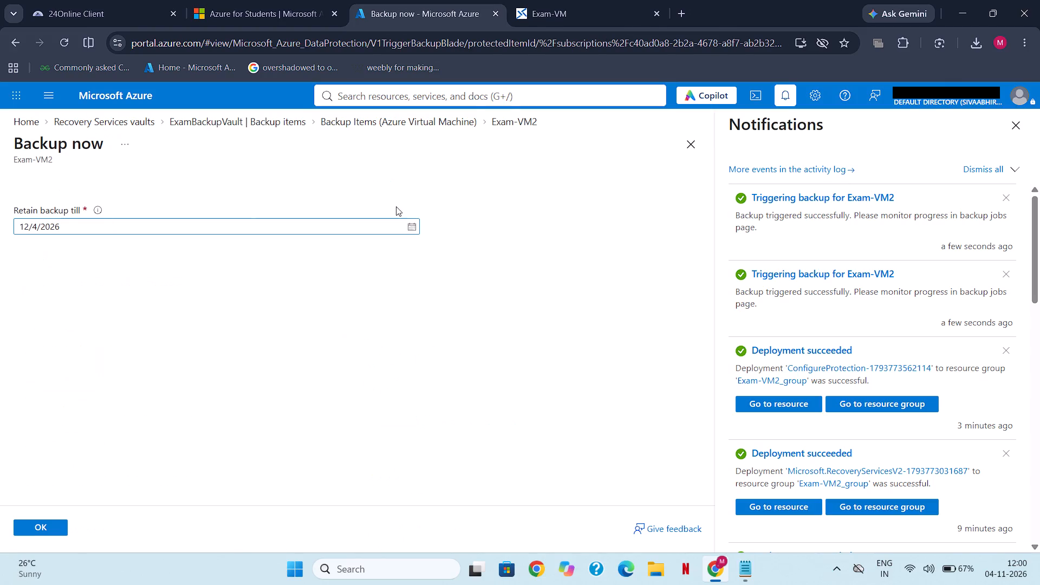
pyautogui.click(413, 226)
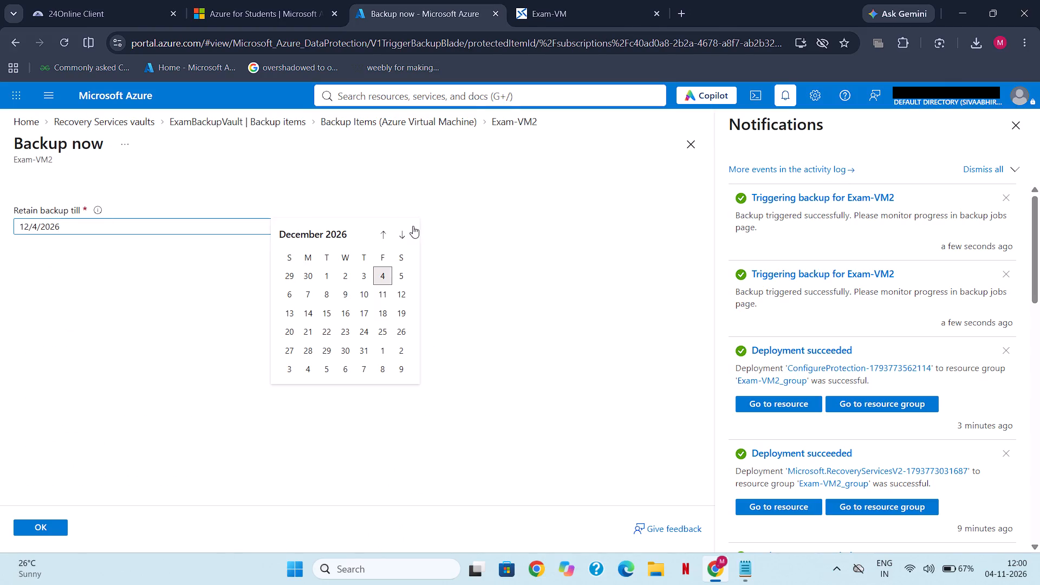
pyautogui.click(413, 226)
pyautogui.click(486, 378)
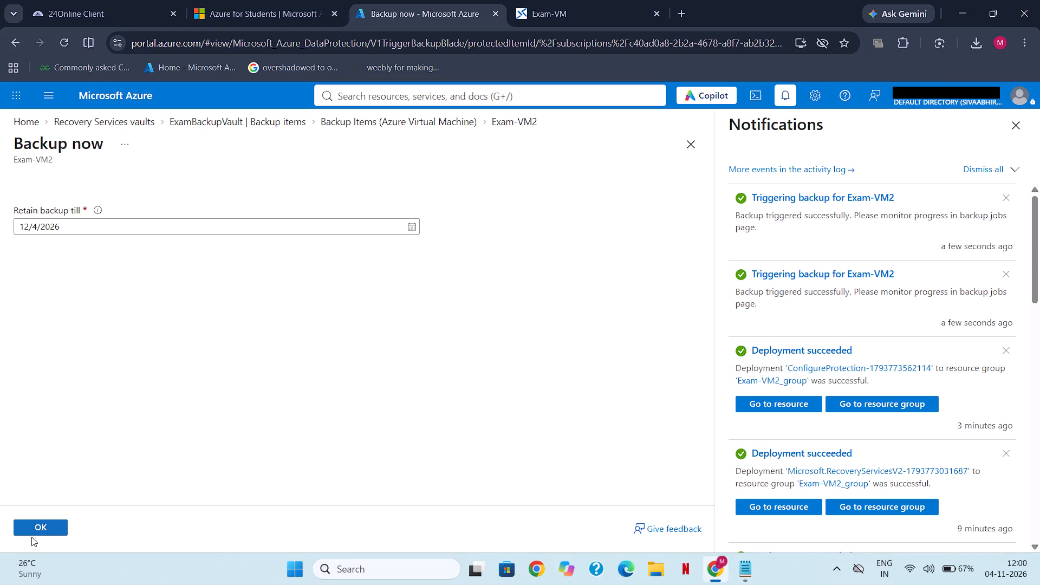
pyautogui.click(36, 526)
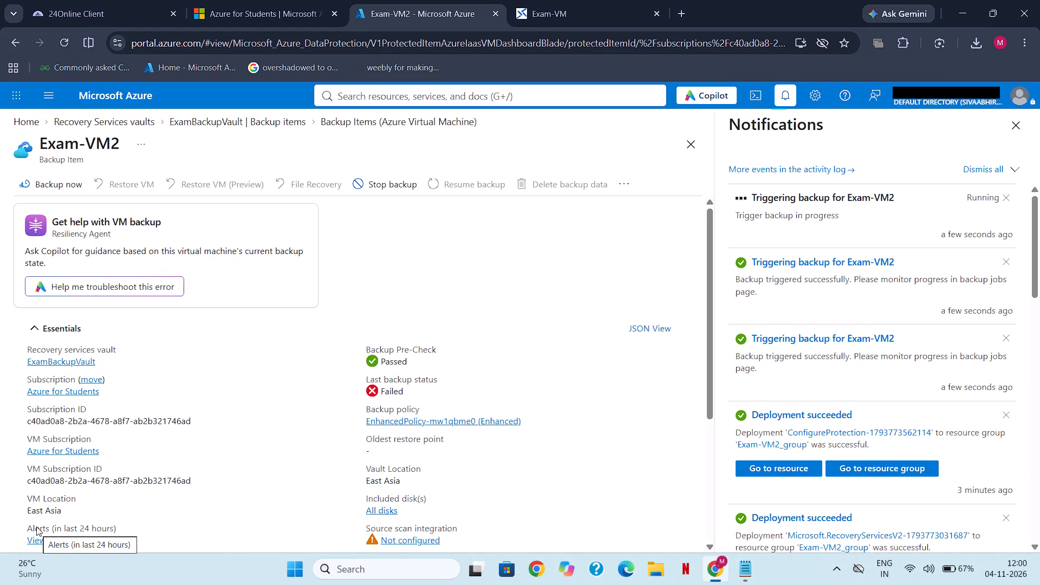
pyautogui.scroll(-4, 255, 480)
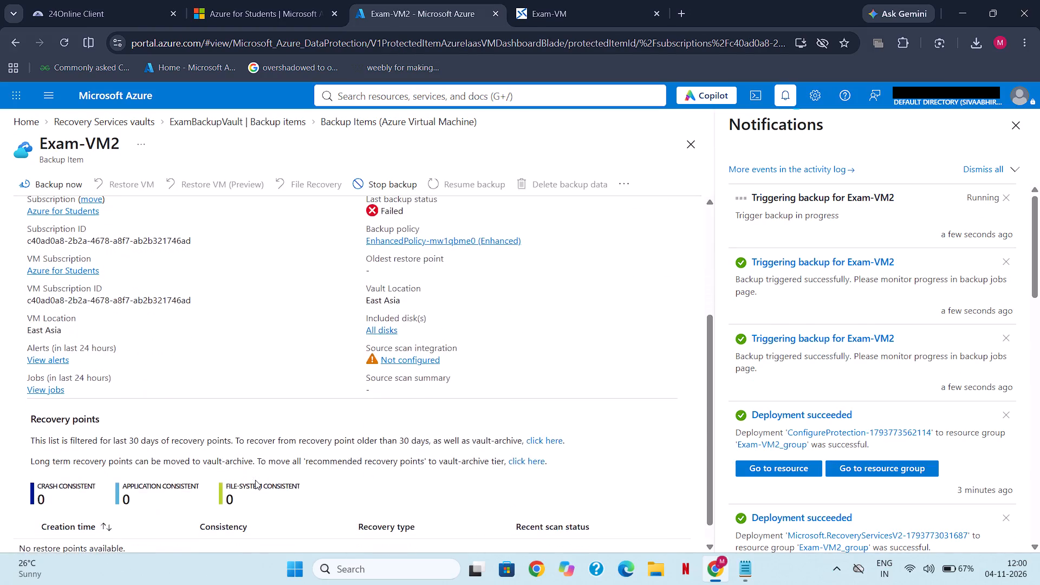
pyautogui.scroll(-2, 255, 480)
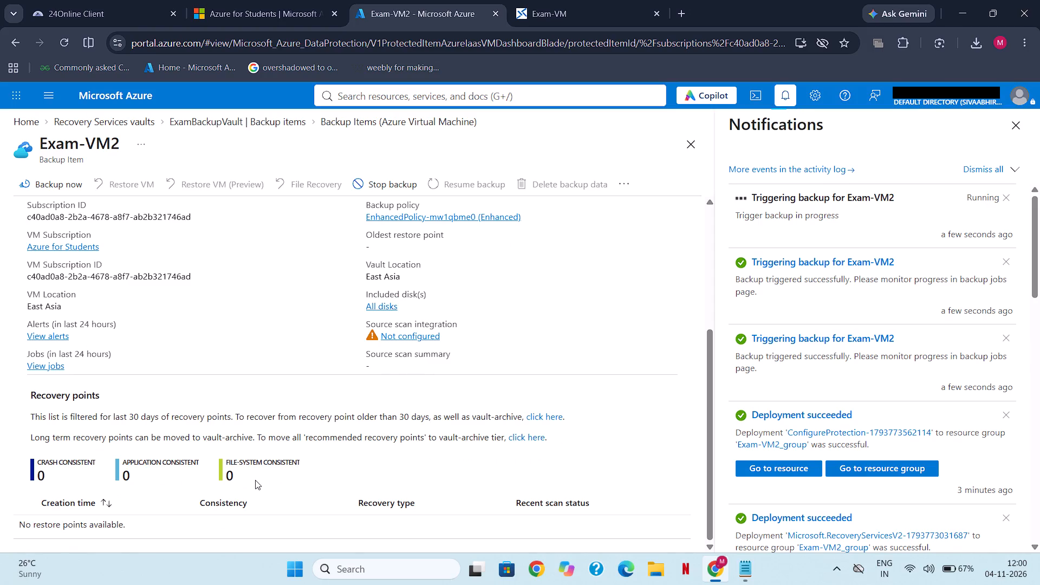
pyautogui.scroll(6, 255, 480)
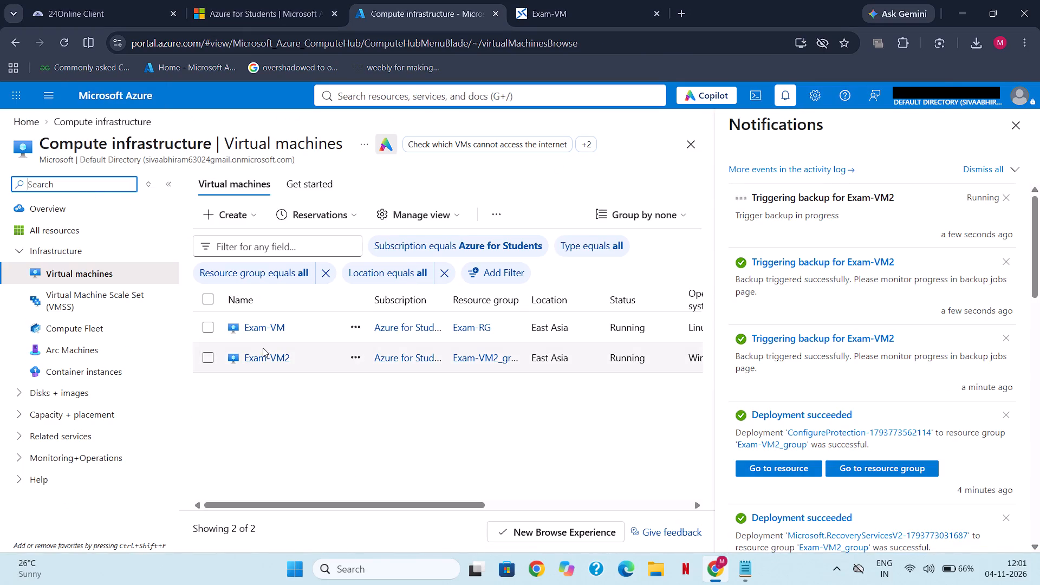
pyautogui.click(262, 360)
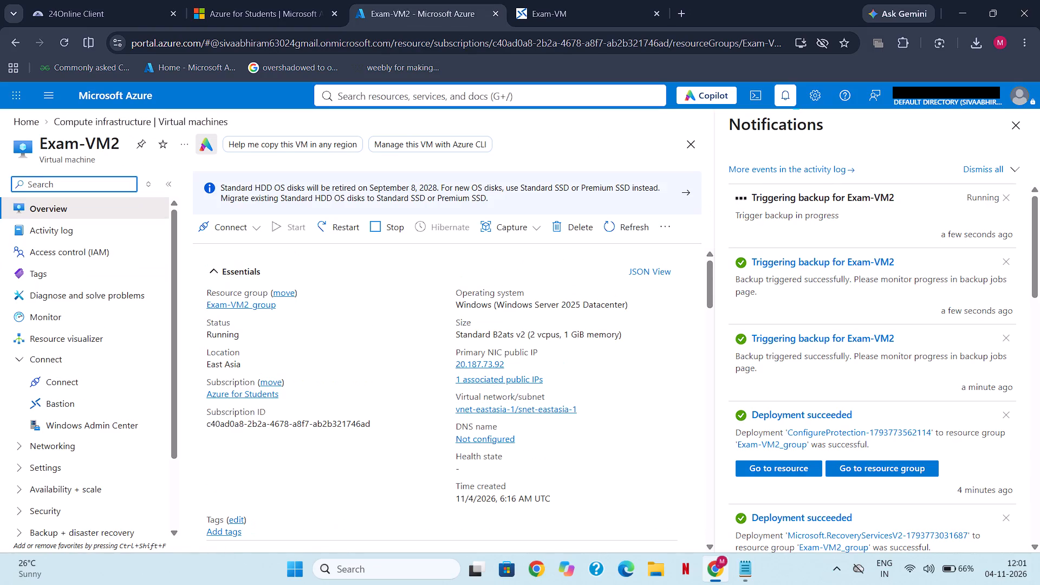
pyautogui.write('back')
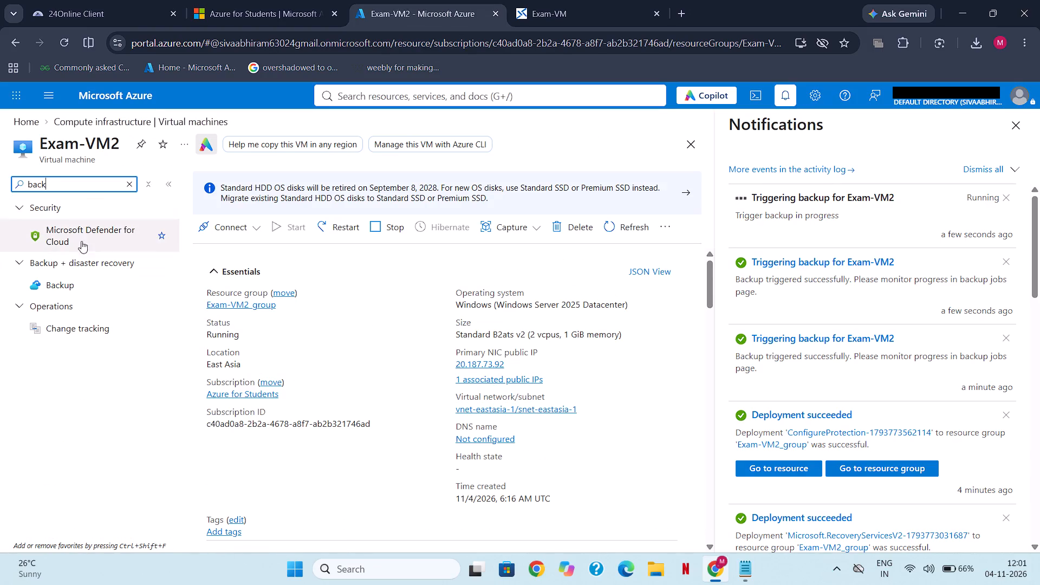
pyautogui.click(65, 284)
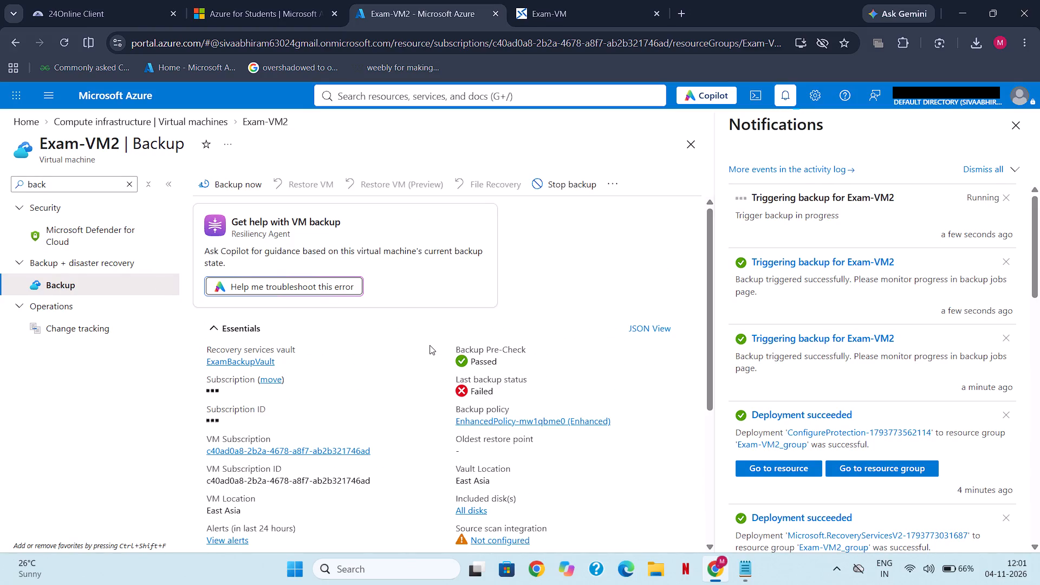
pyautogui.scroll(-1, 431, 340)
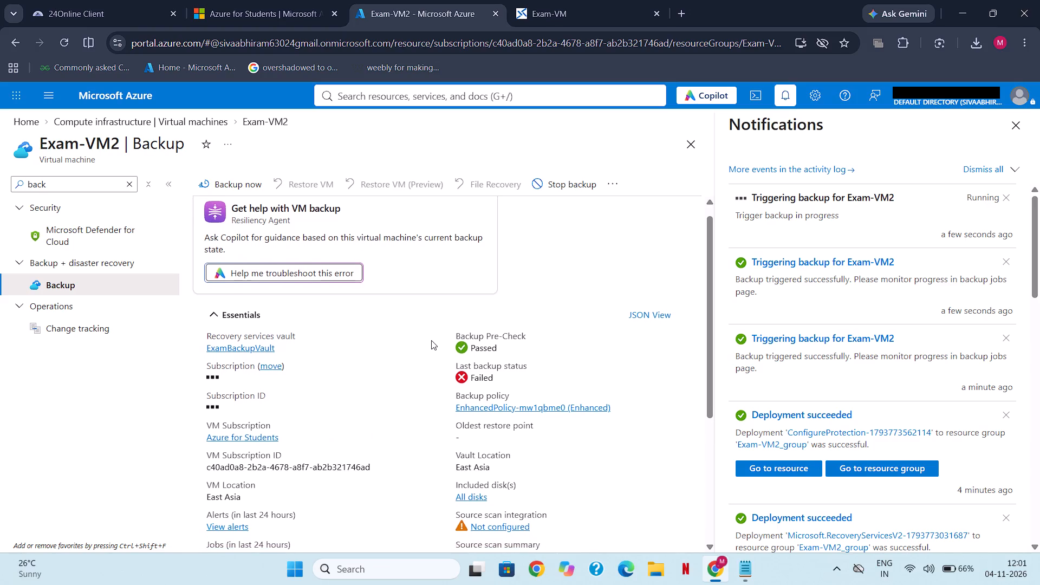
pyautogui.scroll(-2, 431, 340)
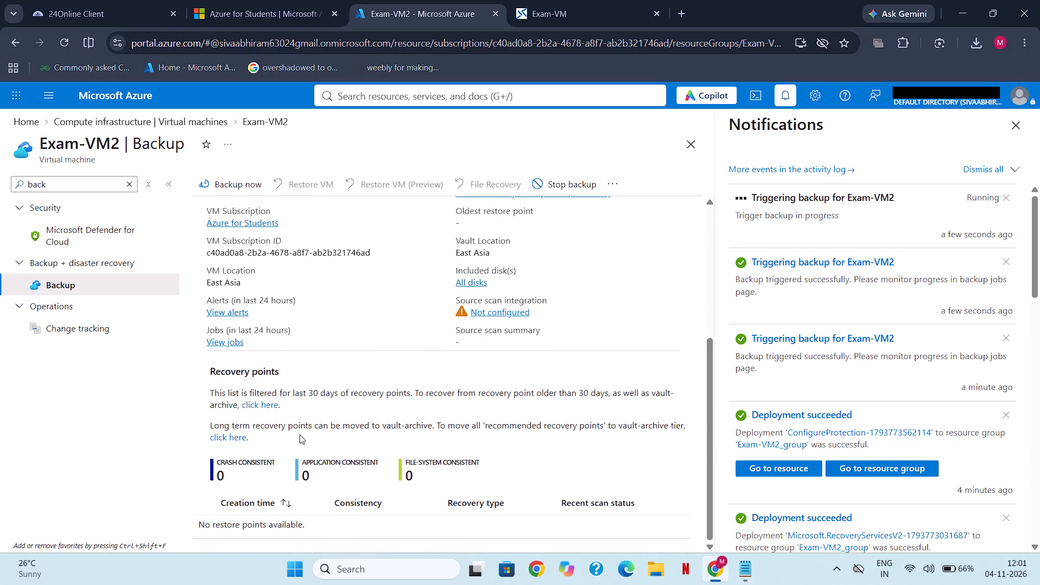
pyautogui.scroll(-2, 300, 434)
pyautogui.scroll(2, 300, 434)
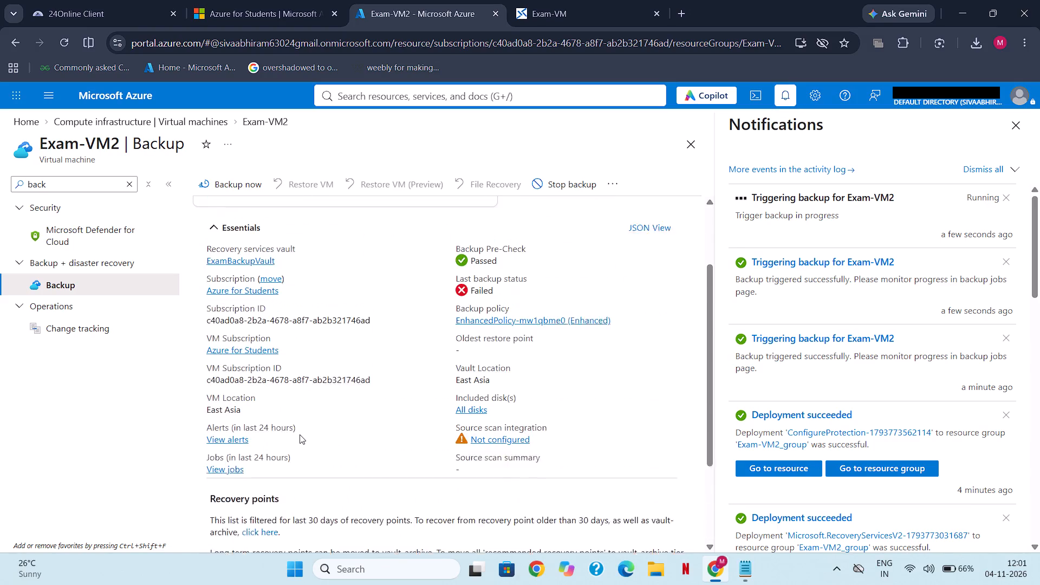
pyautogui.scroll(1, 300, 434)
# Find Exam-VM2's Configuration page and look through its host and security settings.
pyautogui.click(131, 180)
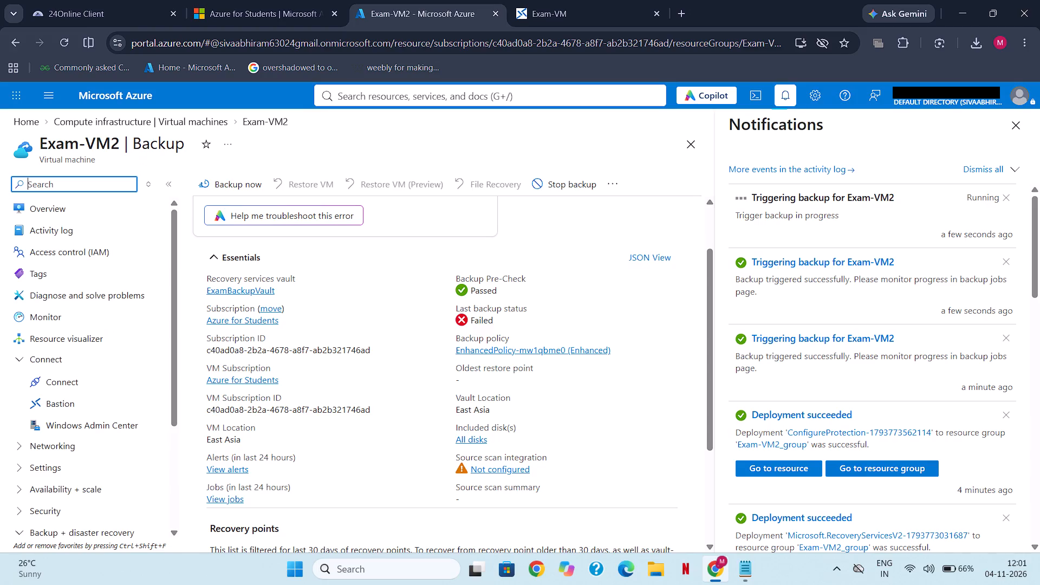
pyautogui.write('con')
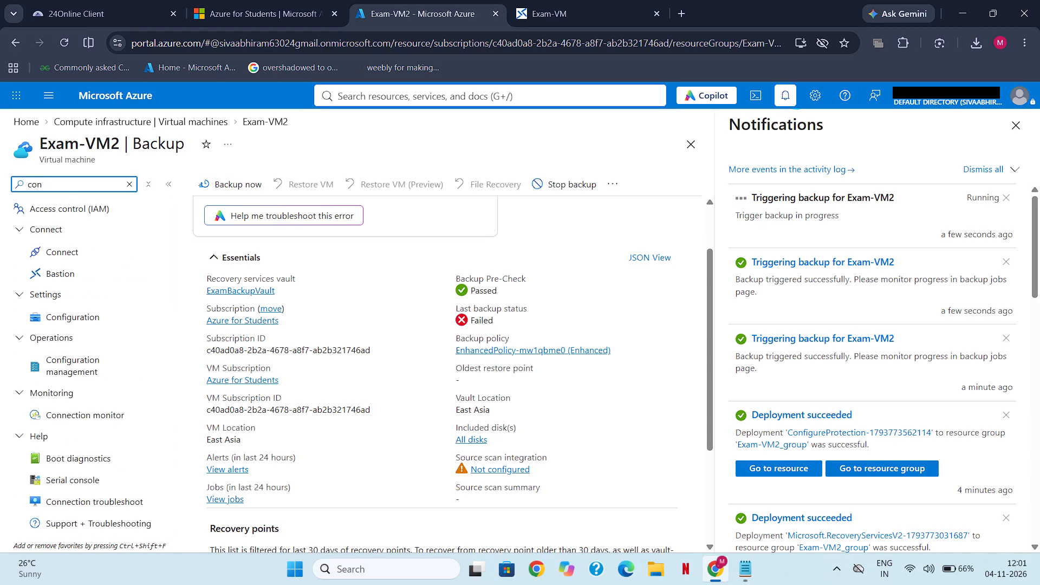
pyautogui.click(62, 322)
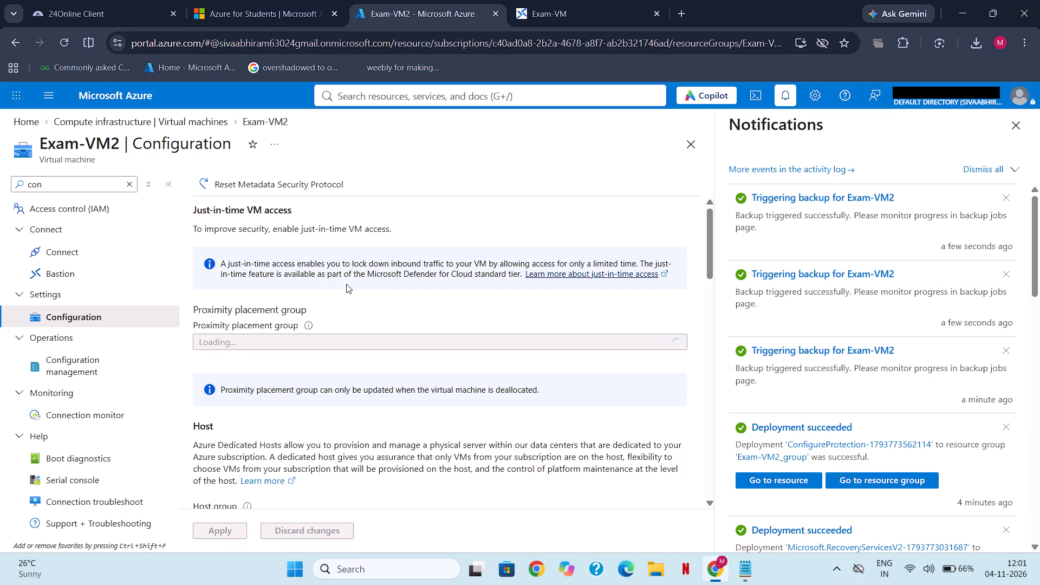
pyautogui.scroll(-4, 346, 284)
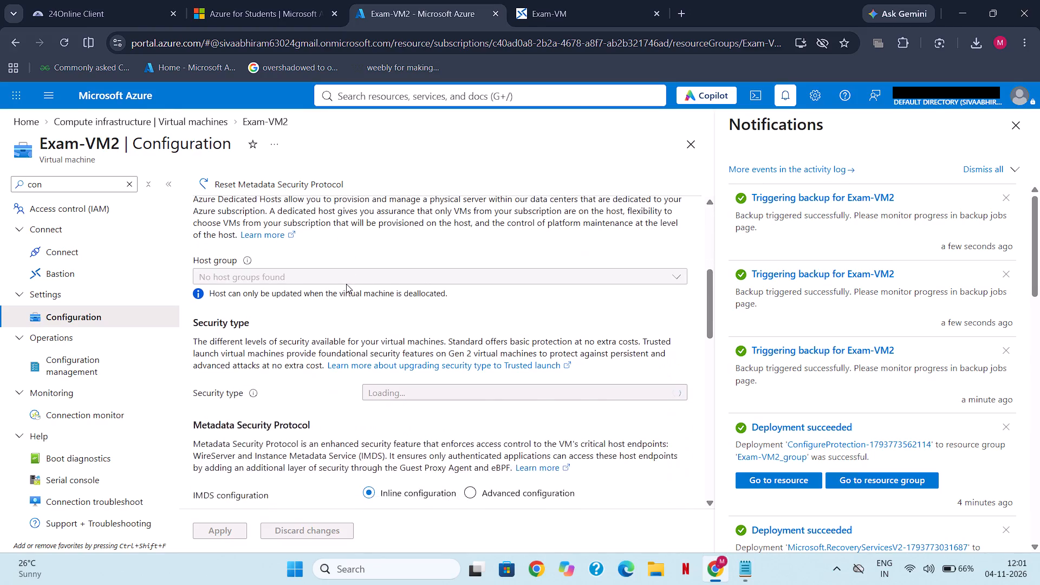
# Open the Backup Jobs page of ExamBackupVault and examine the status, start time and duration of Exam-VM2's jobs.
pyautogui.click(108, 89)
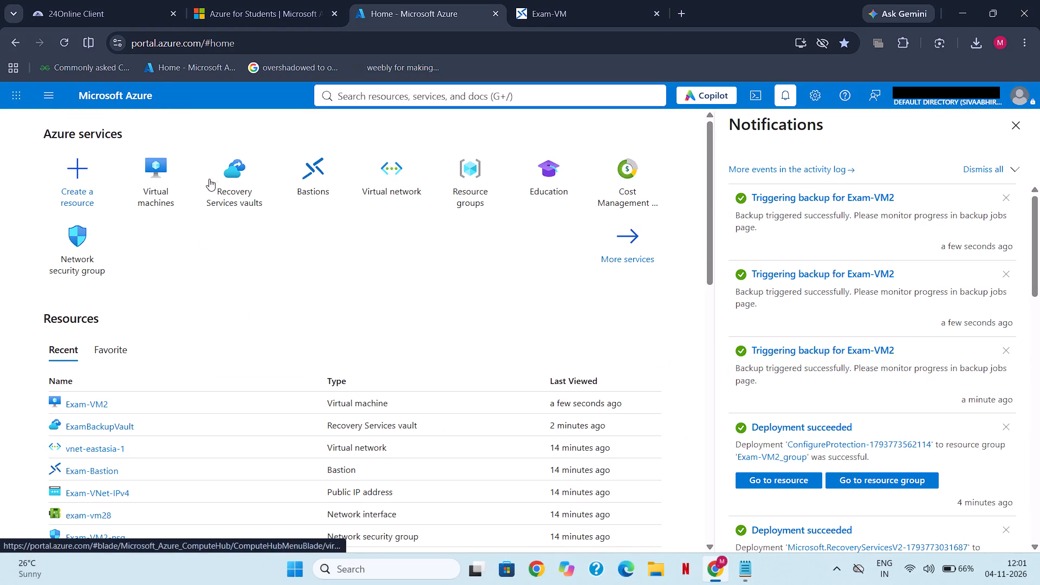
pyautogui.click(219, 179)
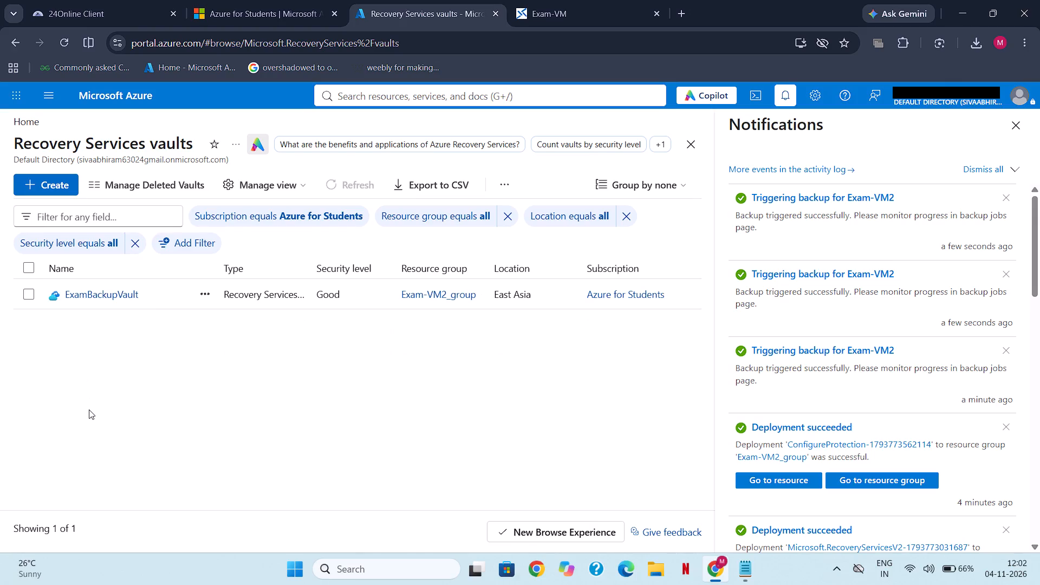
pyautogui.click(95, 295)
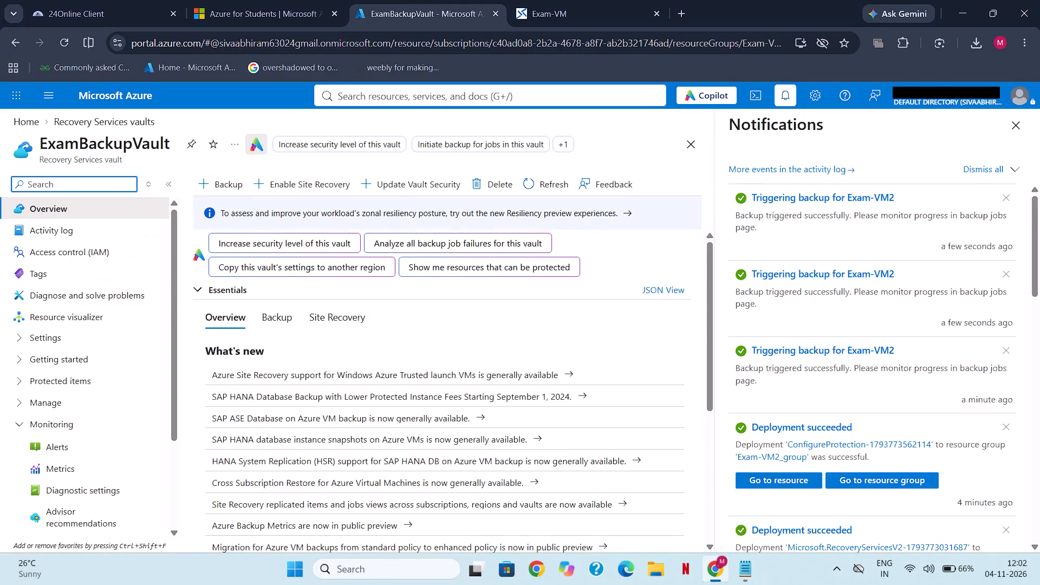
pyautogui.write('backup')
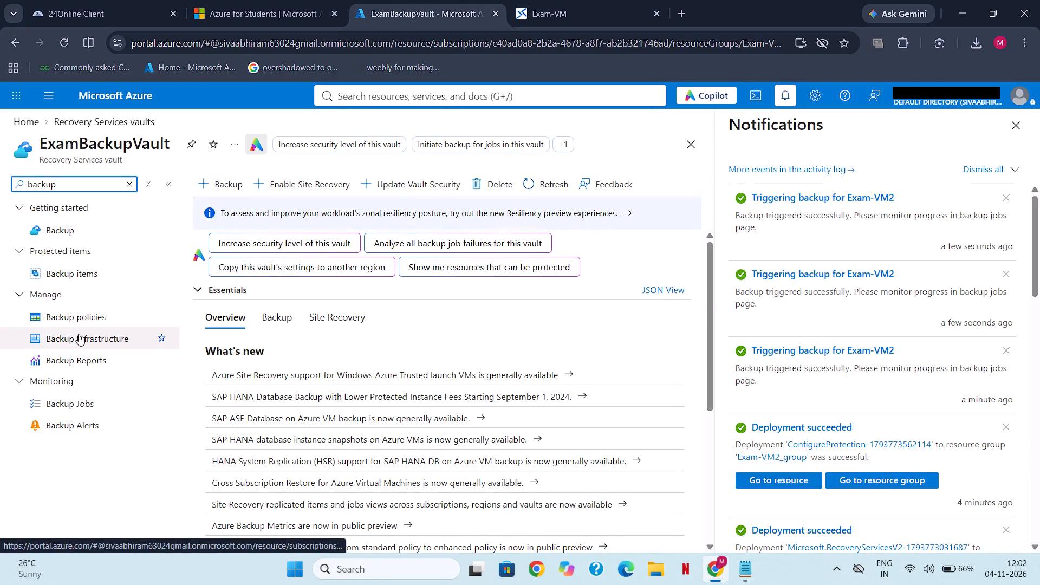
pyautogui.click(73, 401)
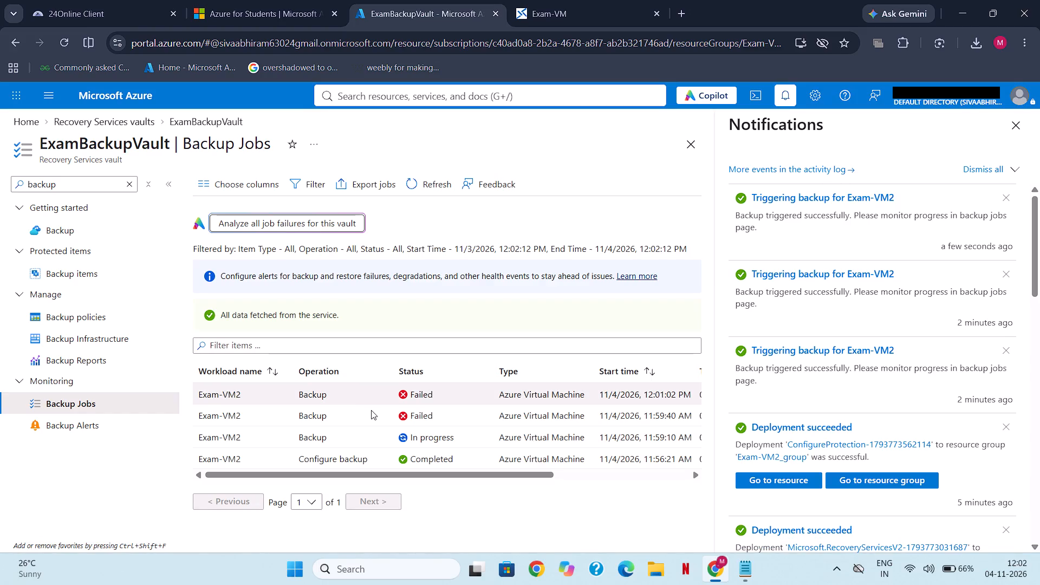
pyautogui.scroll(-1, 371, 410)
pyautogui.hscroll(-7, 371, 410)
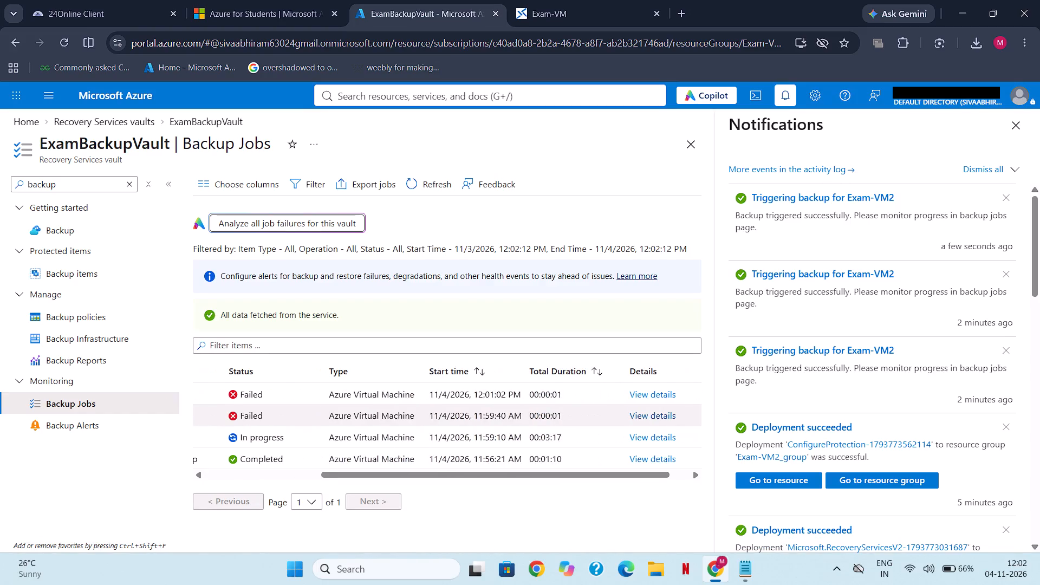
pyautogui.hscroll(5, 454, 411)
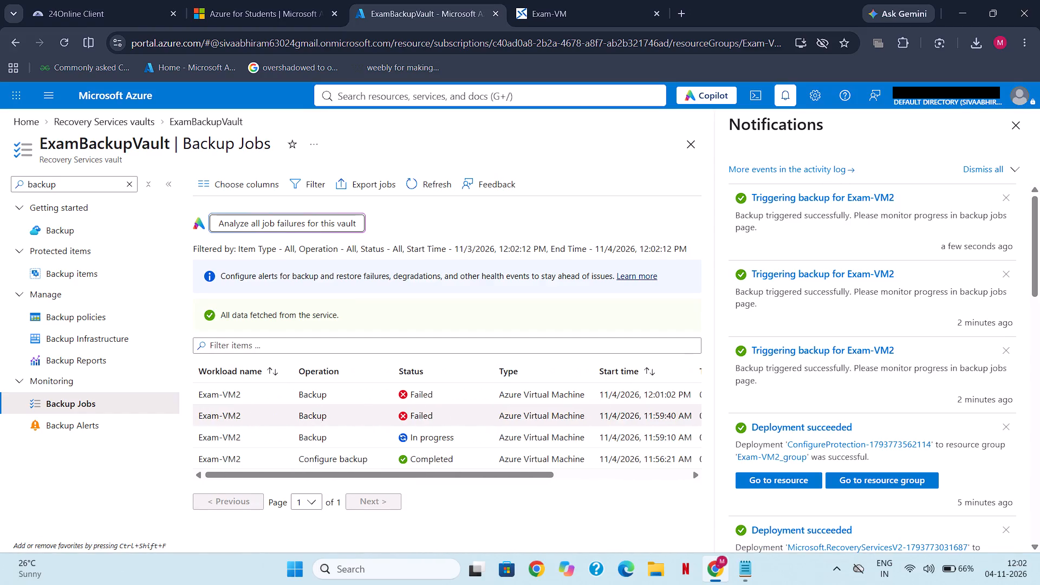
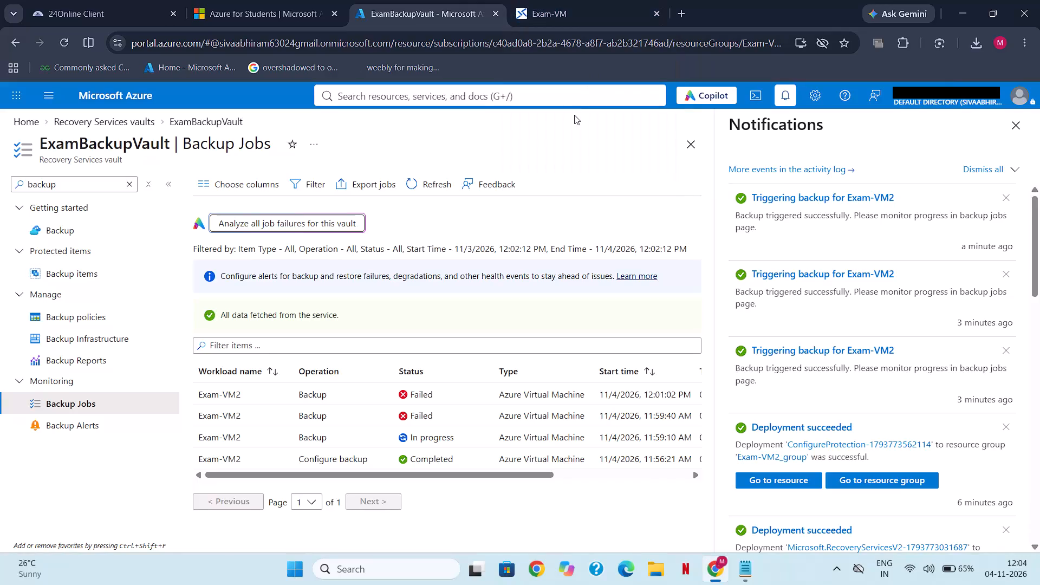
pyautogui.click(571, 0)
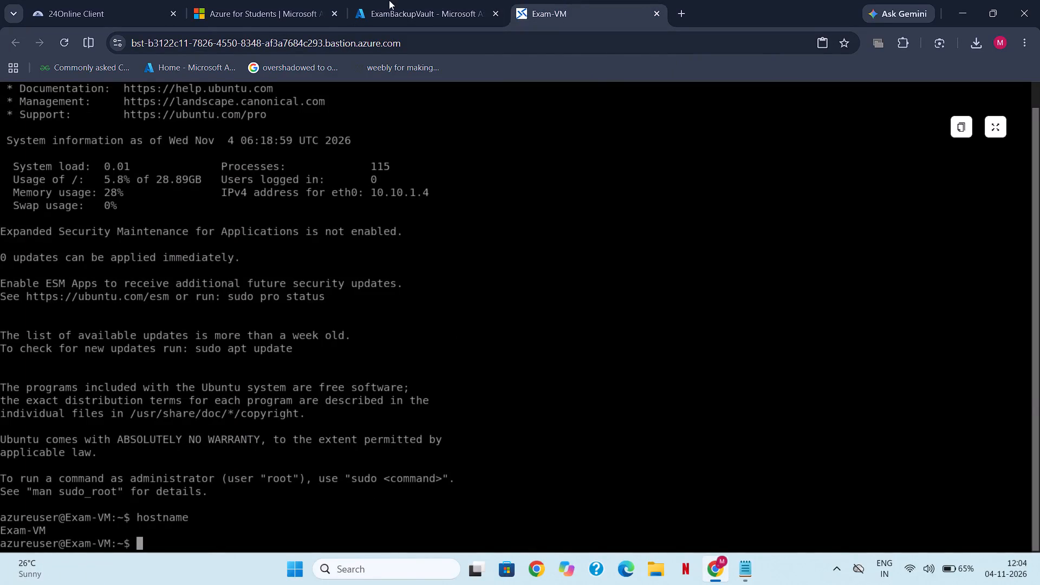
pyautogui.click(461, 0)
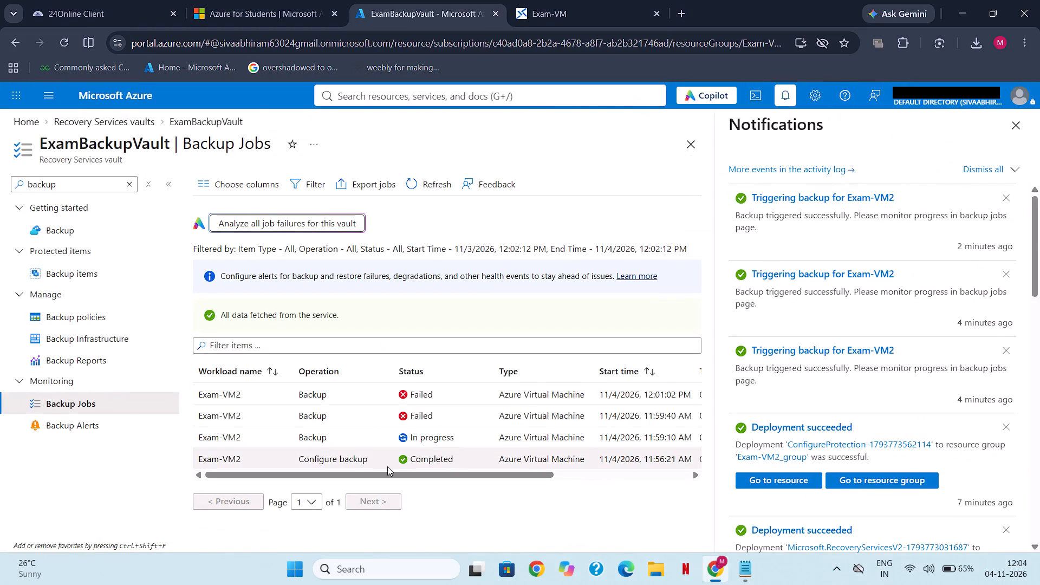
# Open ExamBackupVault from the Recovery Services vaults list and look over its Backup page.
pyautogui.click(138, 95)
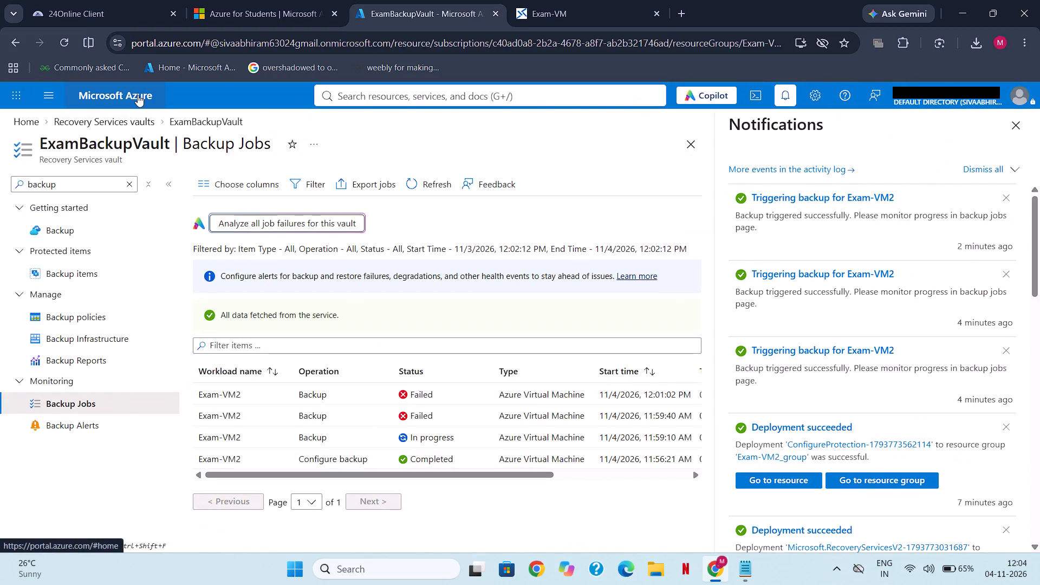
pyautogui.click(482, 98)
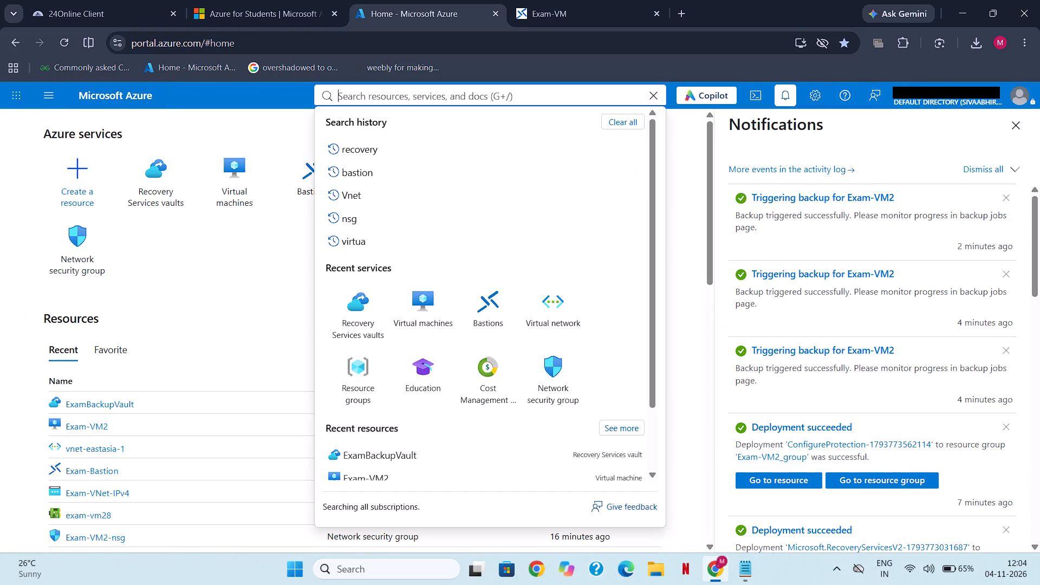
pyautogui.click(152, 157)
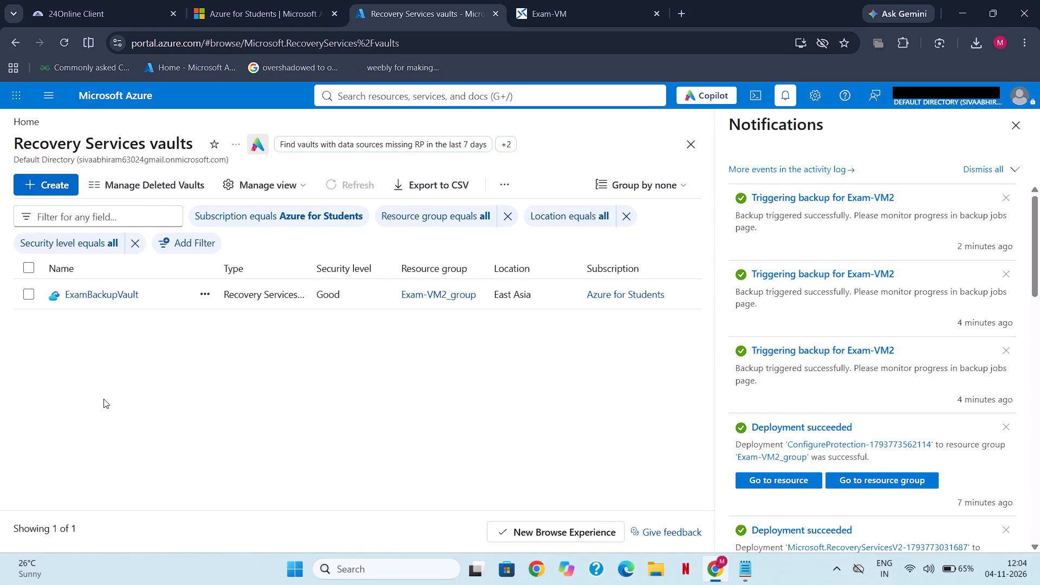
pyautogui.click(101, 295)
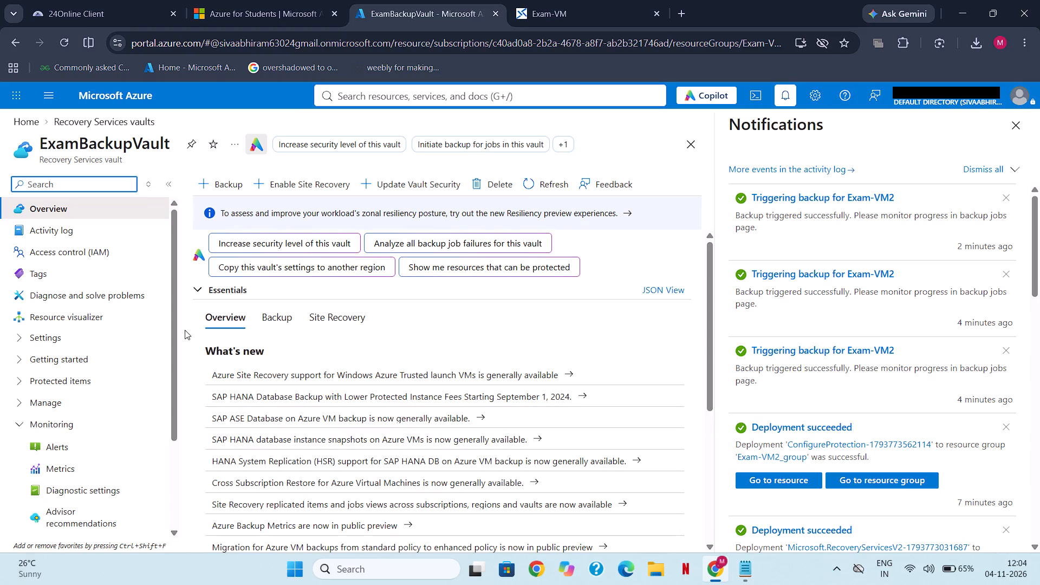
pyautogui.click(76, 183)
pyautogui.write('back')
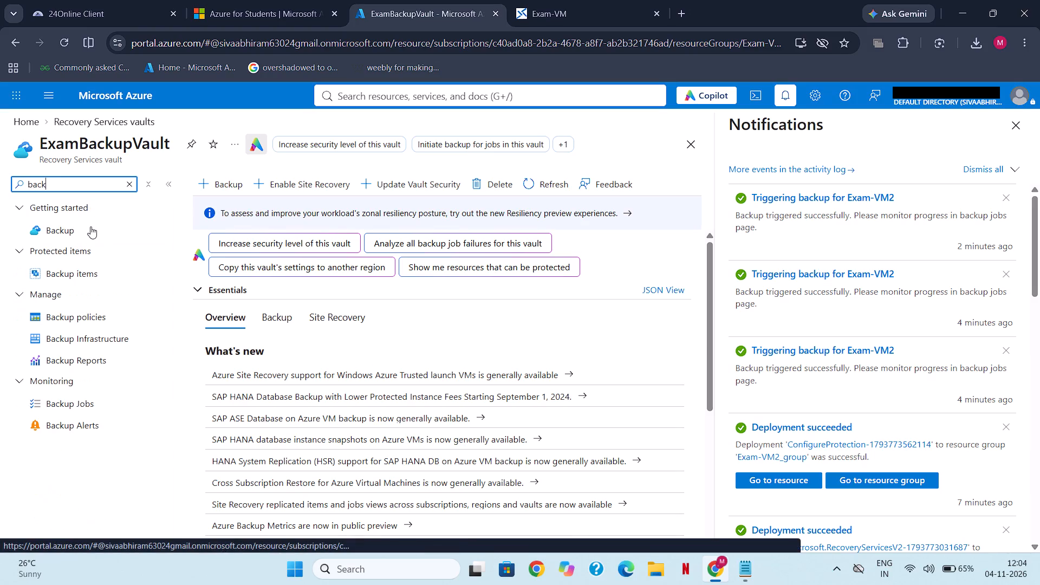
pyautogui.click(74, 229)
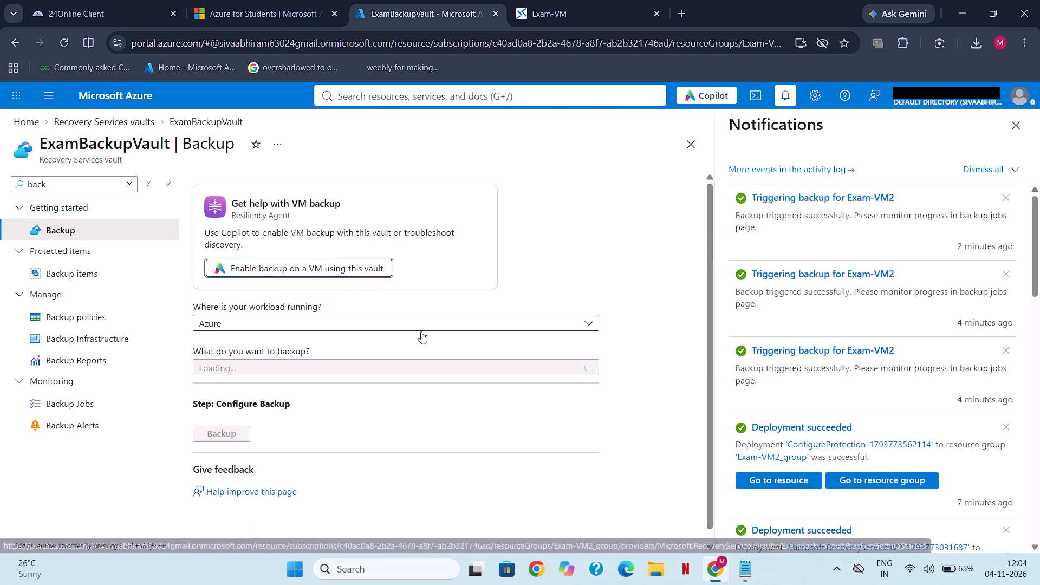
pyautogui.scroll(-1, 478, 354)
pyautogui.scroll(1, 478, 354)
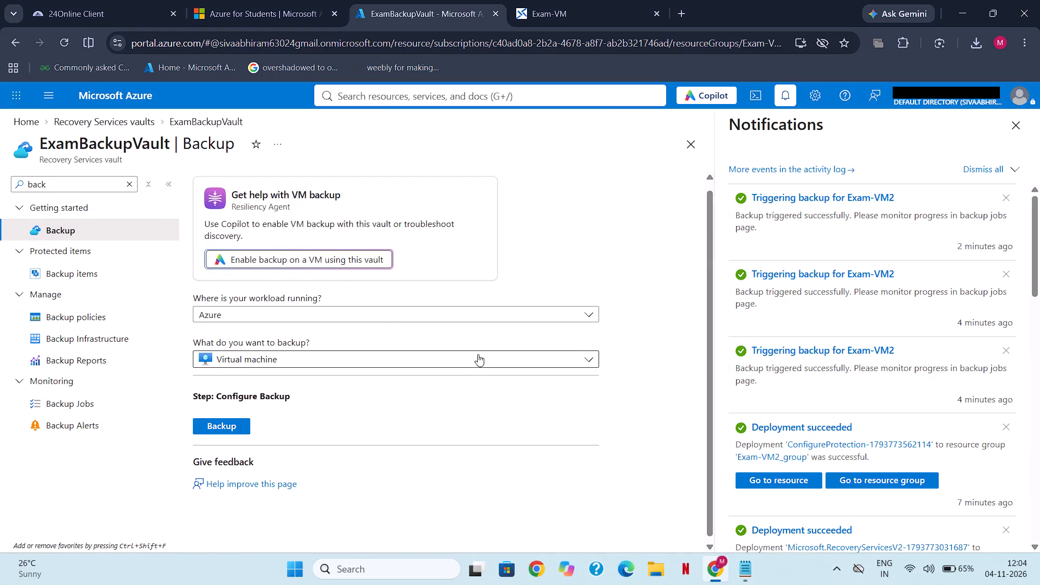
pyautogui.scroll(1, 478, 354)
# Open Exam-VM2's details from the Azure Virtual Machine backup items of ExamBackupVault.
pyautogui.click(77, 274)
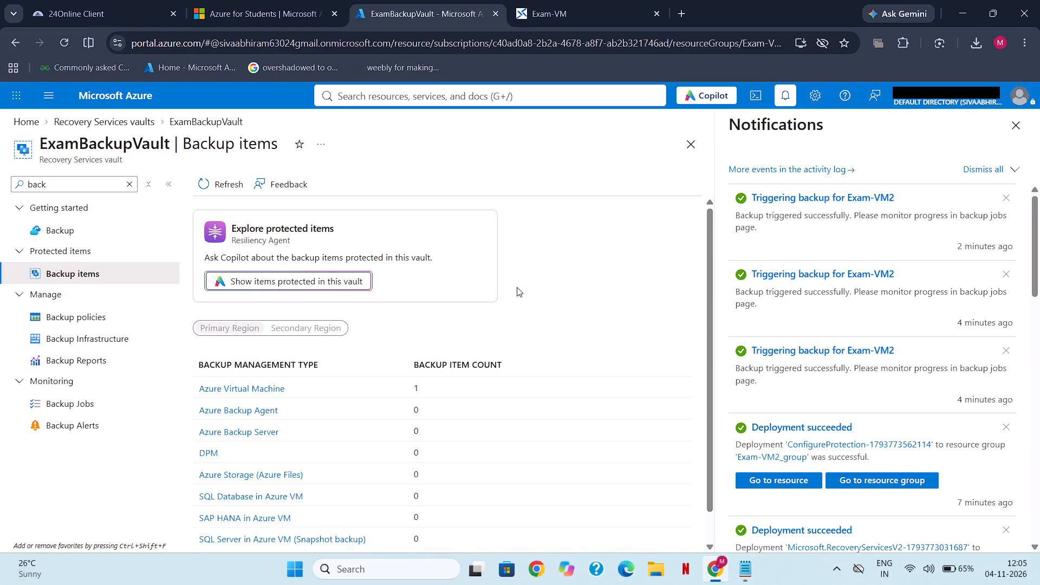
pyautogui.scroll(-1, 517, 287)
pyautogui.click(253, 359)
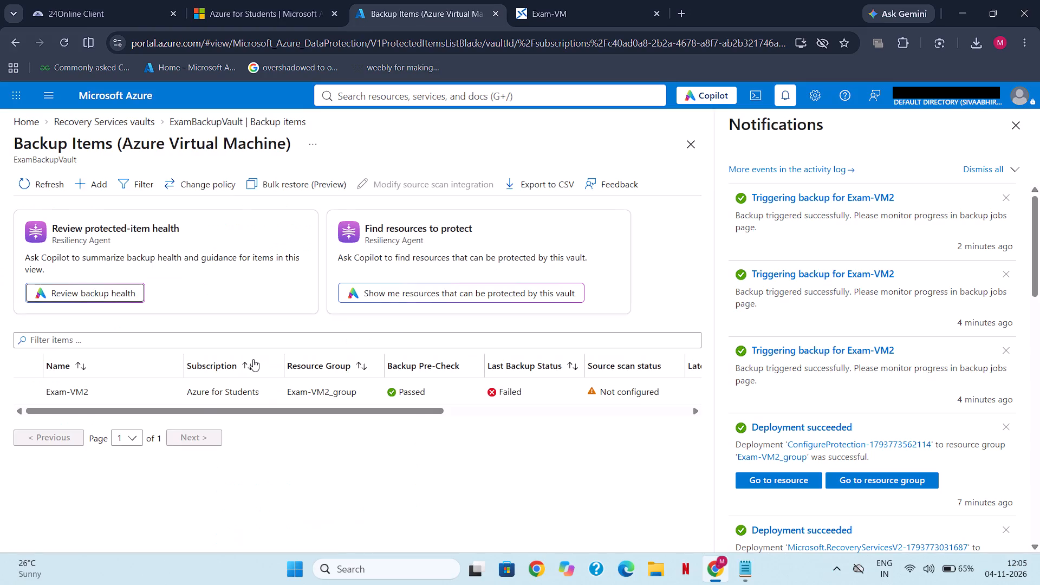
pyautogui.moveTo(266, 411); pyautogui.dragTo(509, 406)
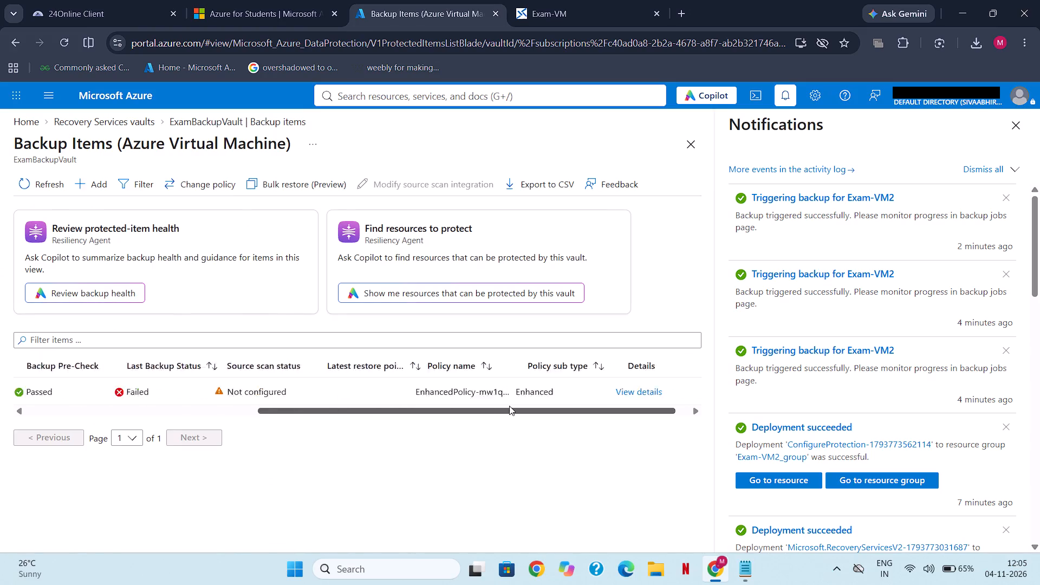
pyautogui.moveTo(509, 406); pyautogui.dragTo(551, 408)
pyautogui.click(597, 390)
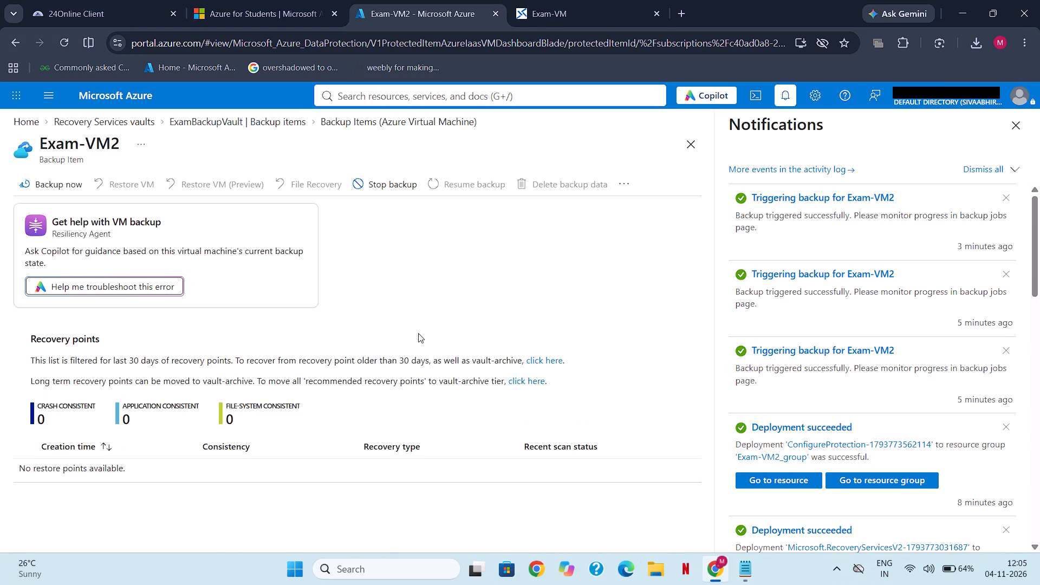
# Examine Exam-VM2's backup item essentials, including pre-check, last backup status and policy, along with its recovery points and the recent notifications.
pyautogui.scroll(-3, 418, 333)
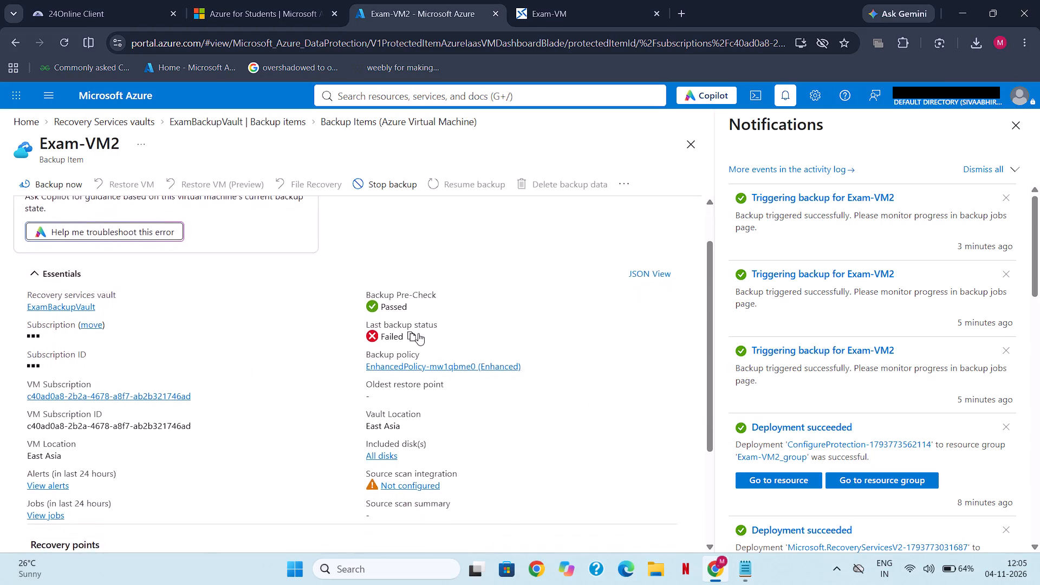
pyautogui.scroll(-2, 418, 333)
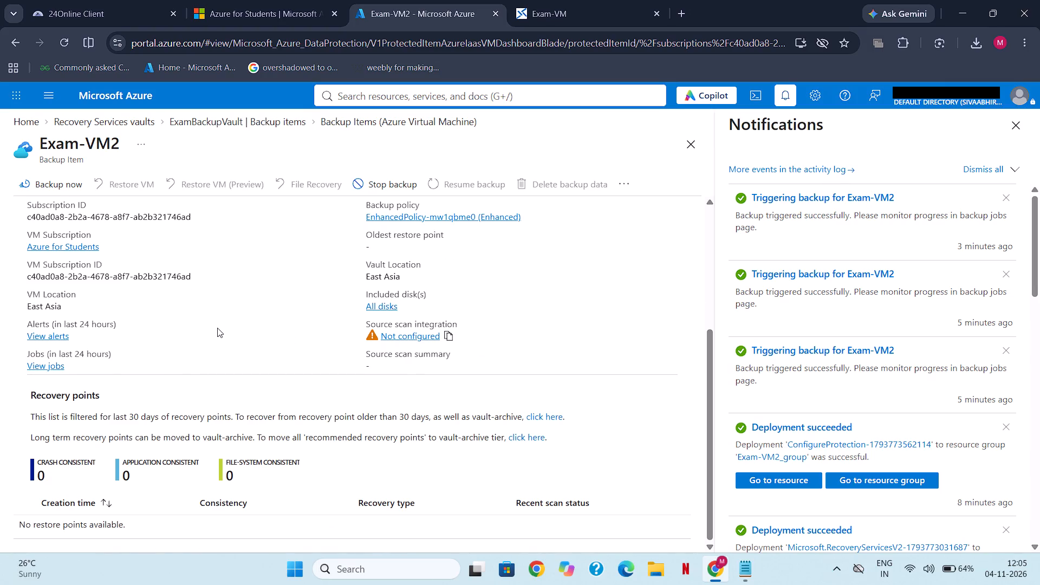
pyautogui.scroll(3, 217, 328)
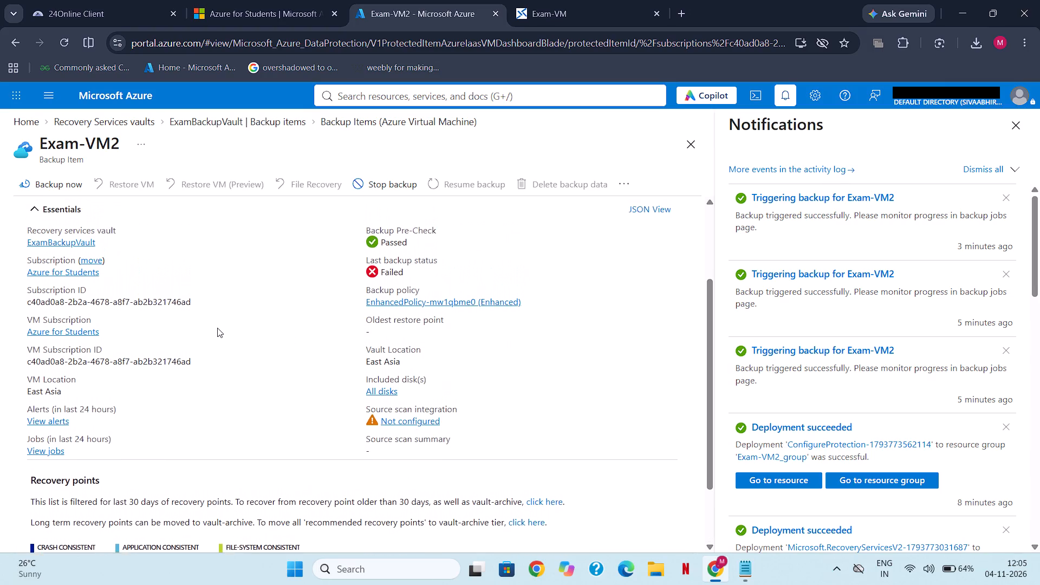
pyautogui.scroll(2, 217, 328)
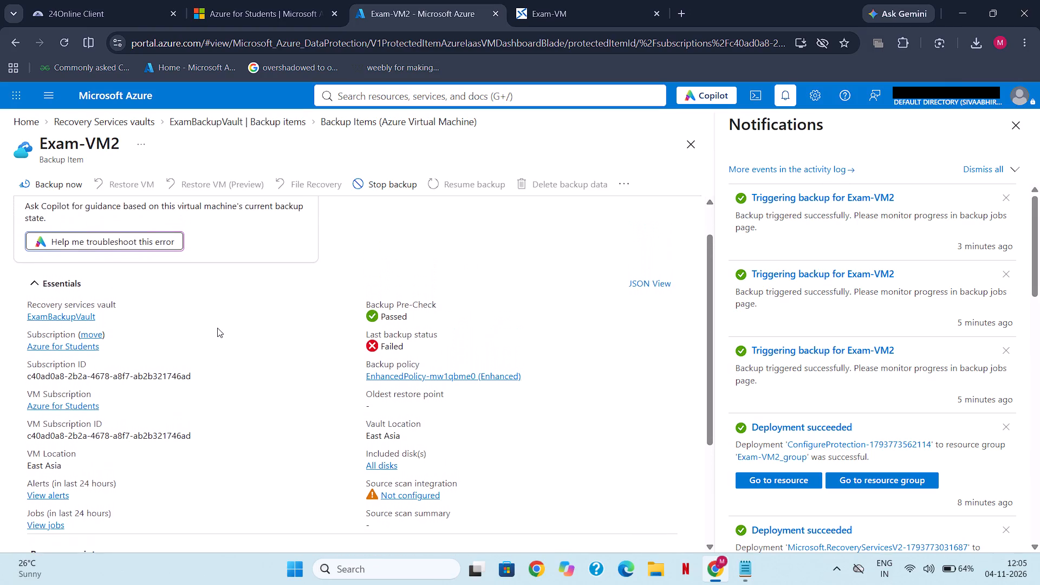
pyautogui.scroll(2, 217, 328)
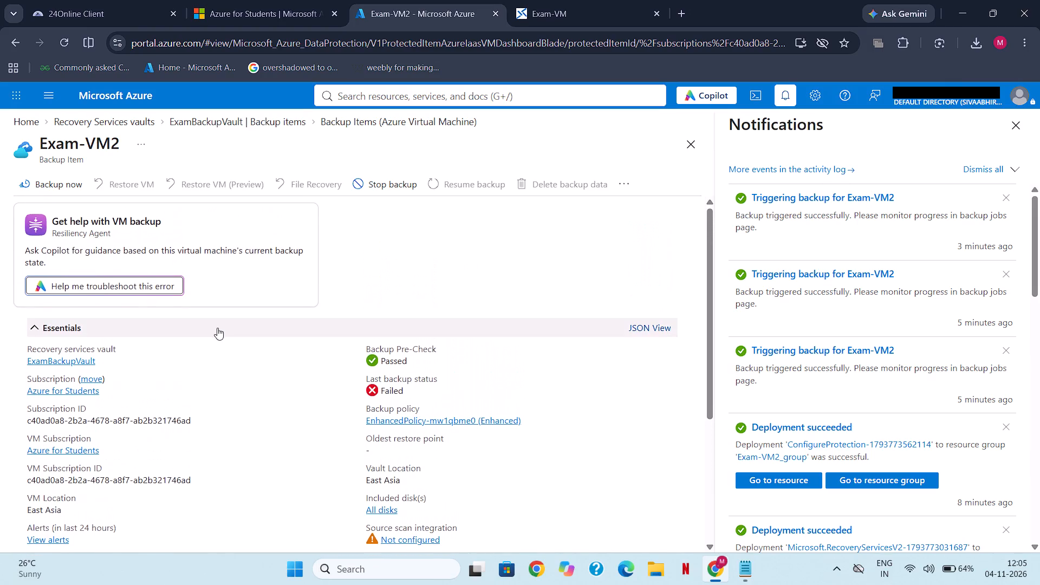
pyautogui.scroll(-1, 217, 328)
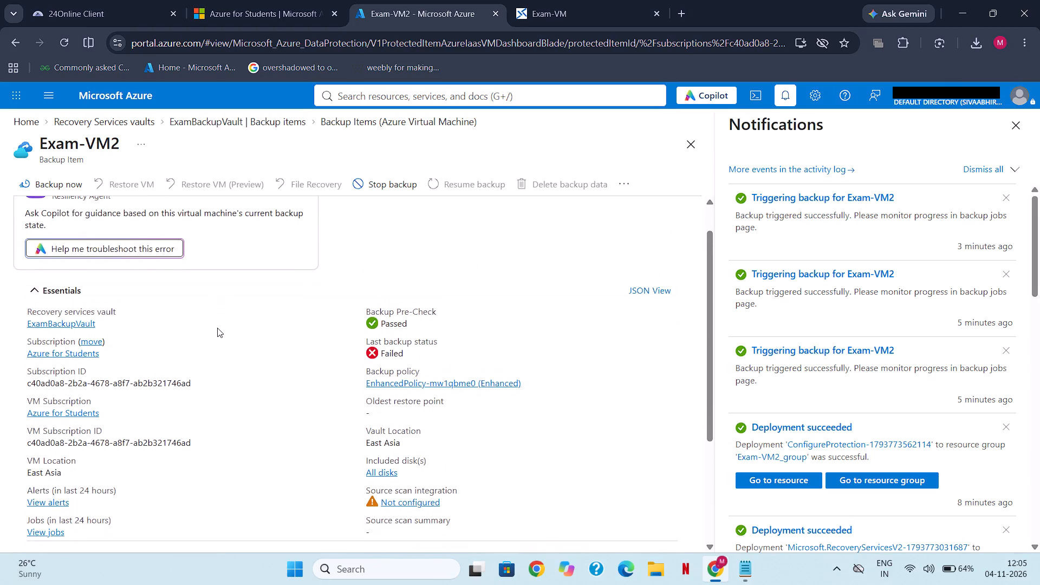
pyautogui.scroll(-2, 217, 328)
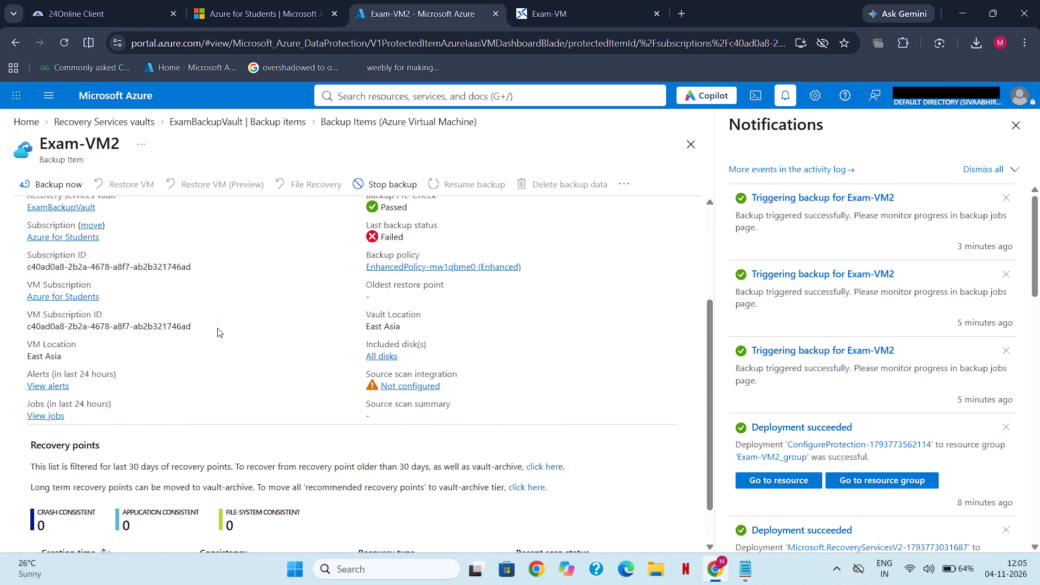
pyautogui.scroll(-2, 217, 328)
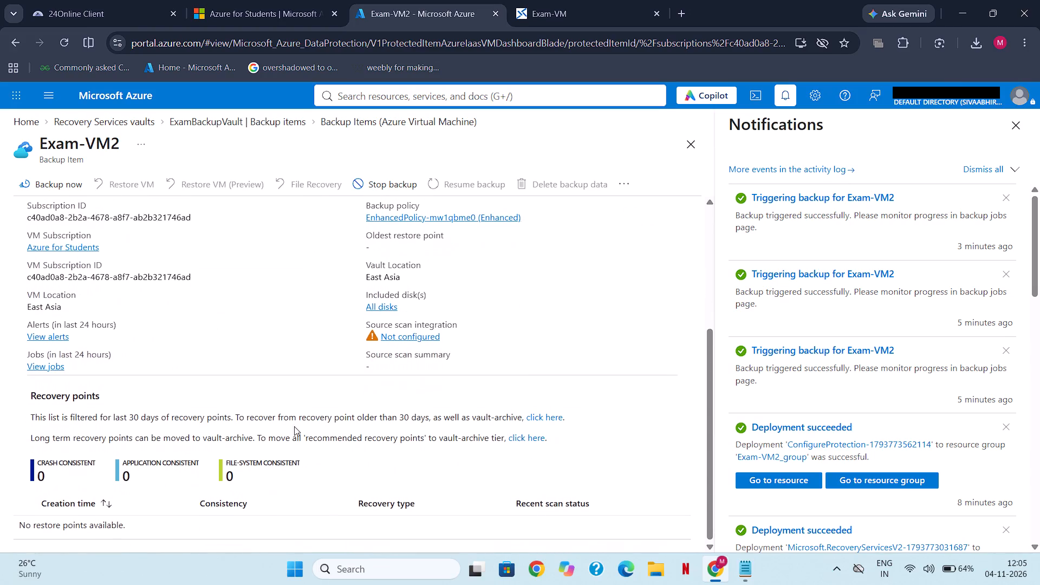
pyautogui.scroll(-2, 317, 456)
pyautogui.scroll(1, 560, 352)
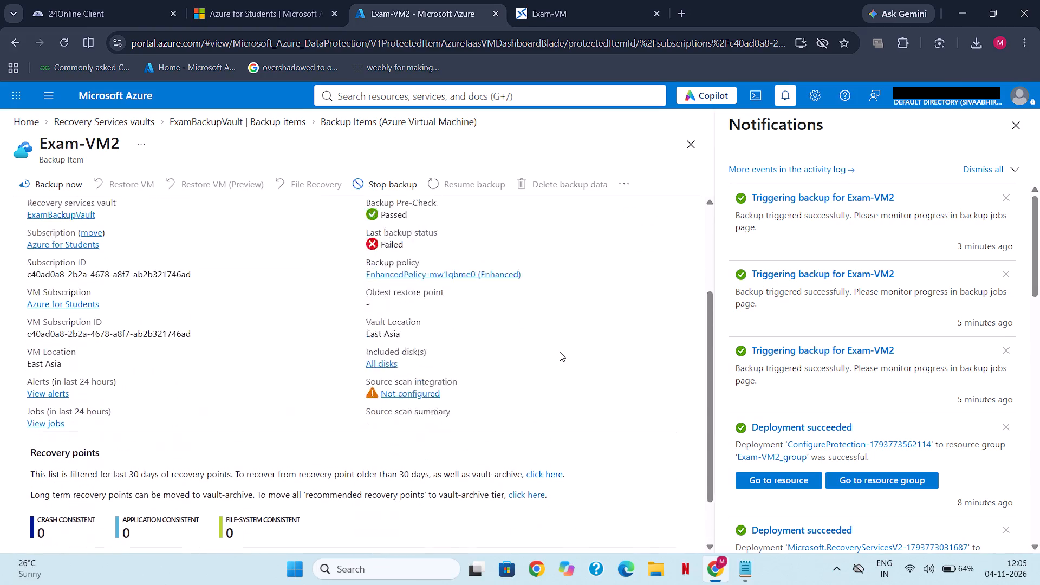
pyautogui.scroll(2, 560, 352)
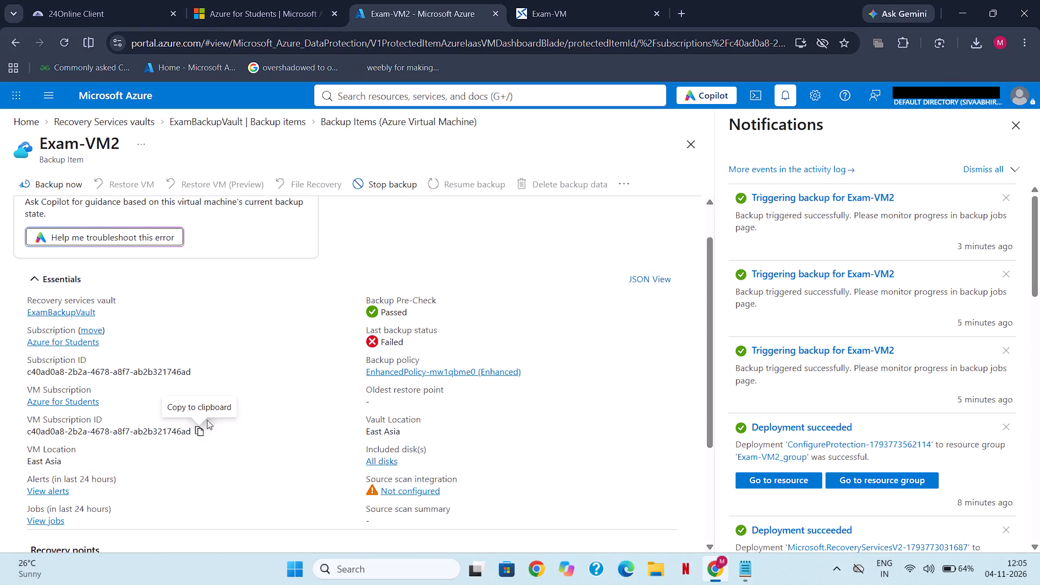
pyautogui.scroll(3, 250, 447)
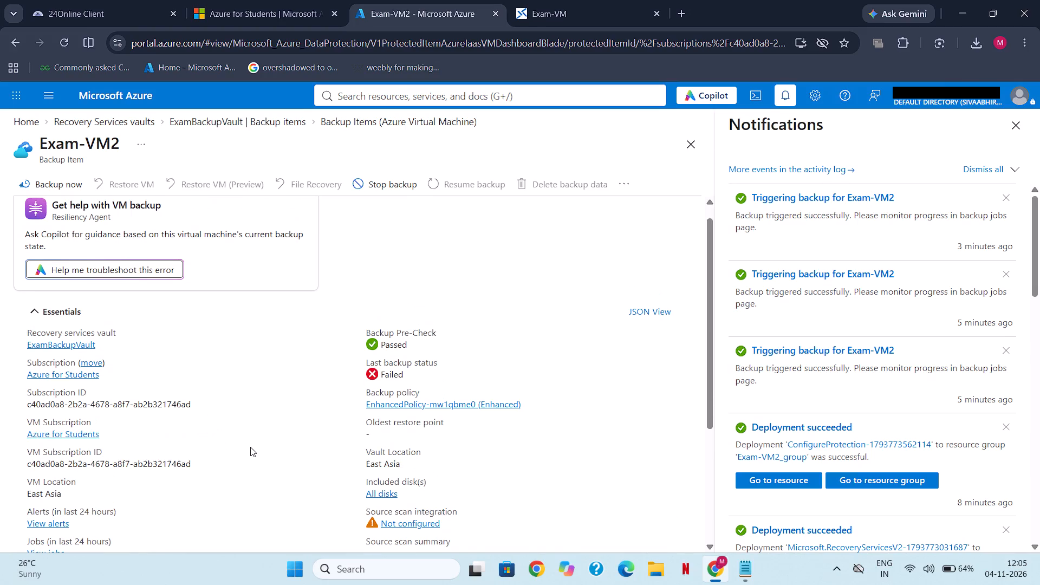
pyautogui.scroll(2, 250, 447)
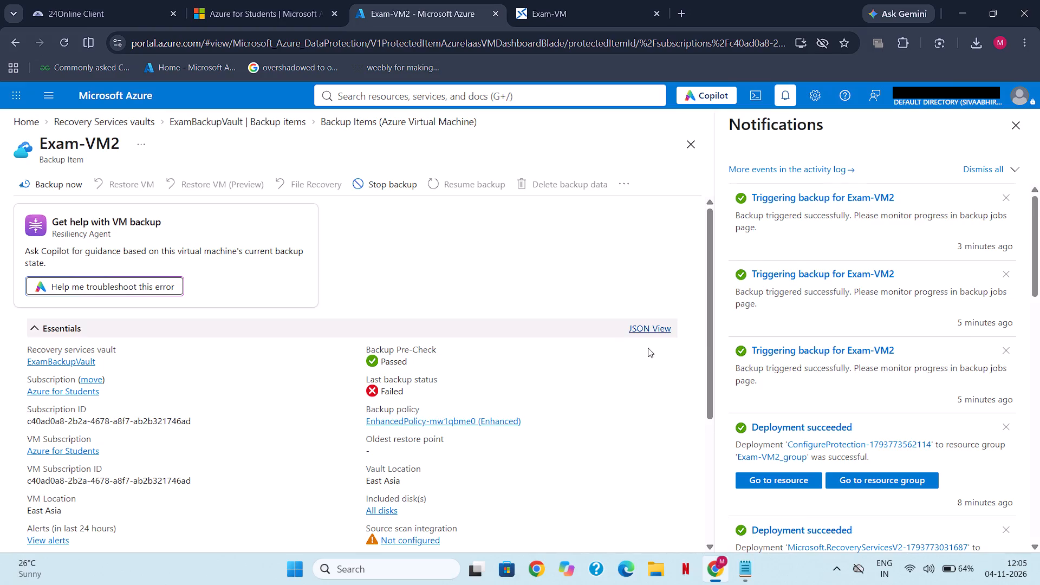
pyautogui.scroll(-2, 757, 383)
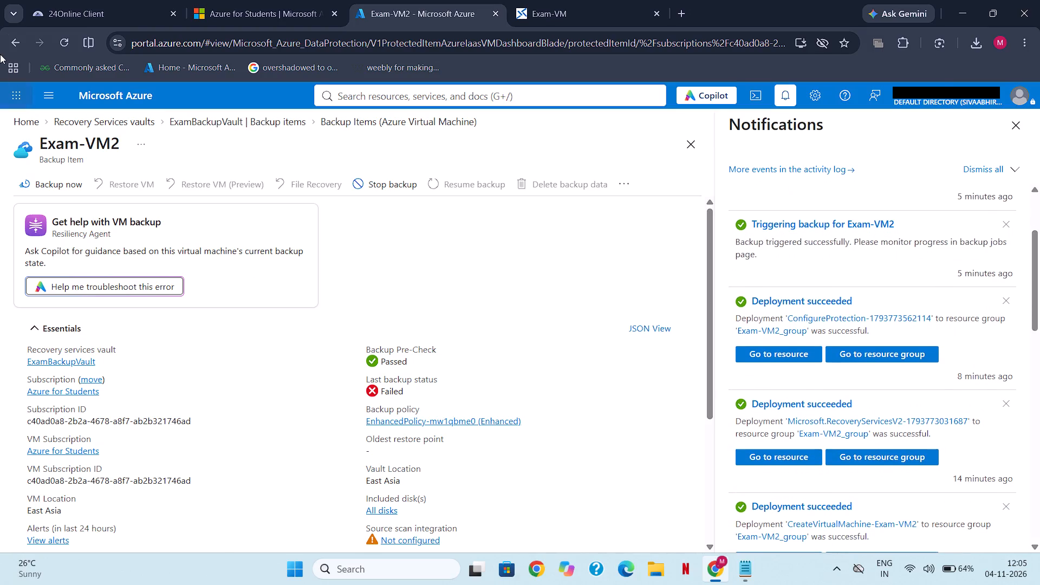
# Return to the Azure Virtual Machine backup items list and check Exam-VM2's status columns and available backup actions.
pyautogui.click(4, 51)
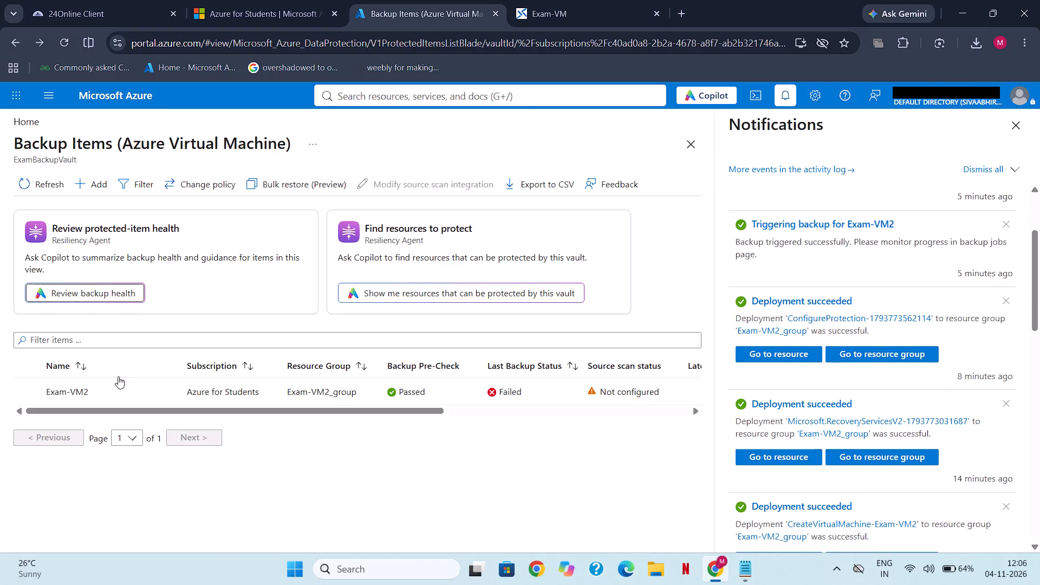
pyautogui.hscroll(-4, 199, 385)
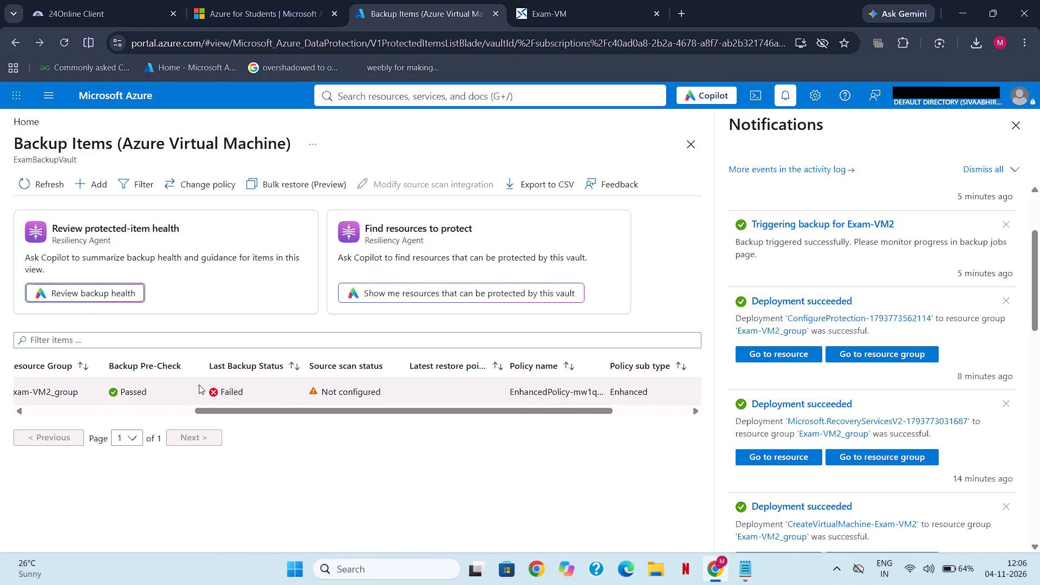
pyautogui.hscroll(-3, 199, 385)
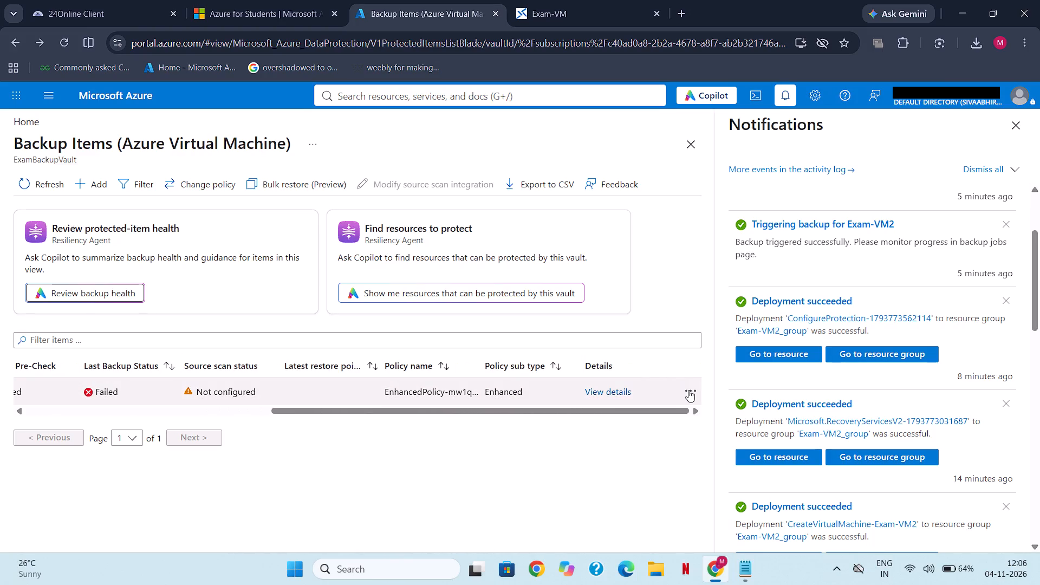
pyautogui.click(688, 390)
pyautogui.click(688, 390)
pyautogui.click(688, 390)
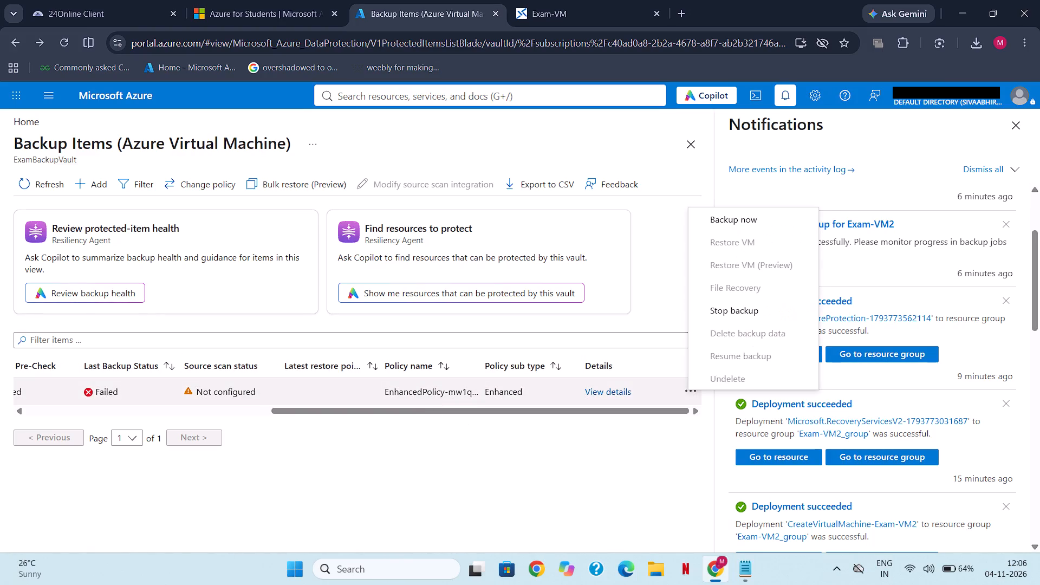
pyautogui.hscroll(10, 427, 395)
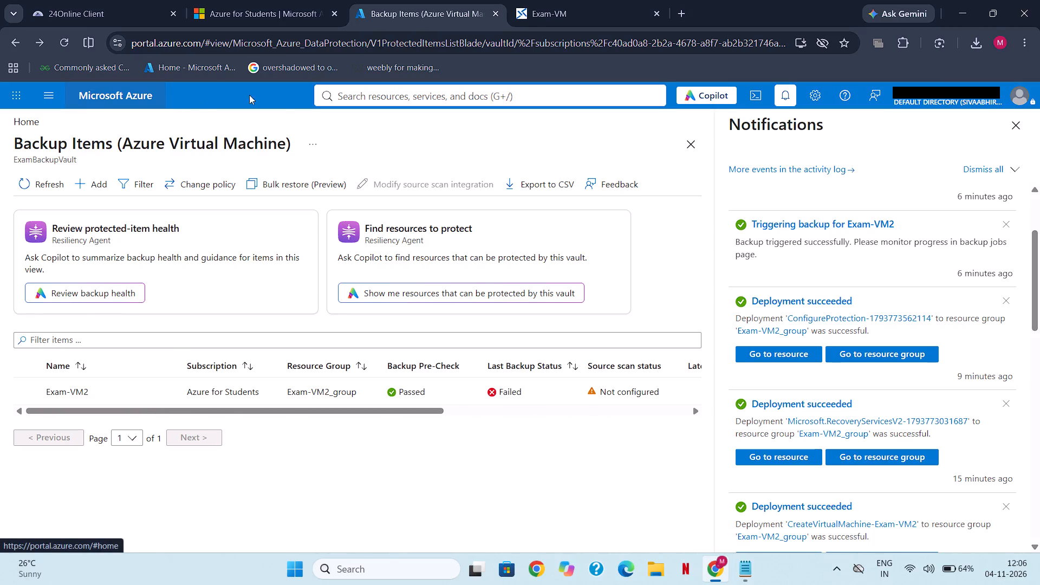
# Reopen ExamBackupVault from the Recovery Services vaults list.
pyautogui.click(354, 90)
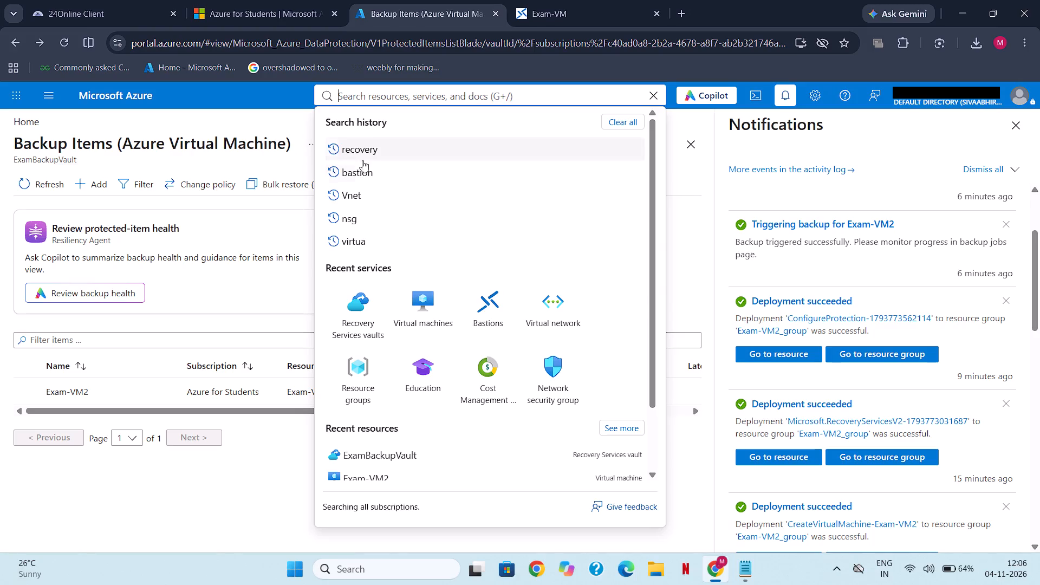
pyautogui.click(357, 324)
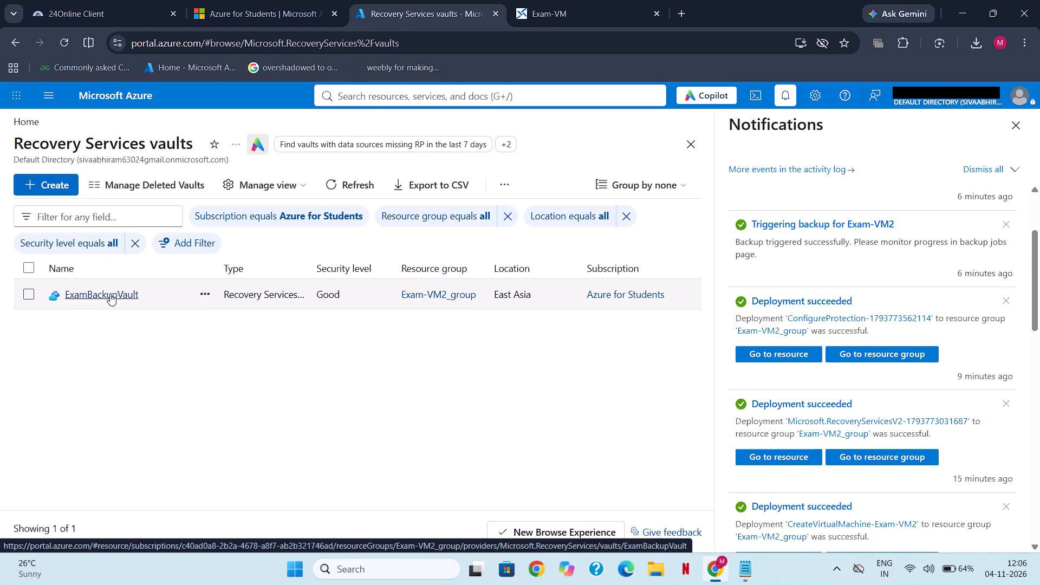
pyautogui.click(110, 294)
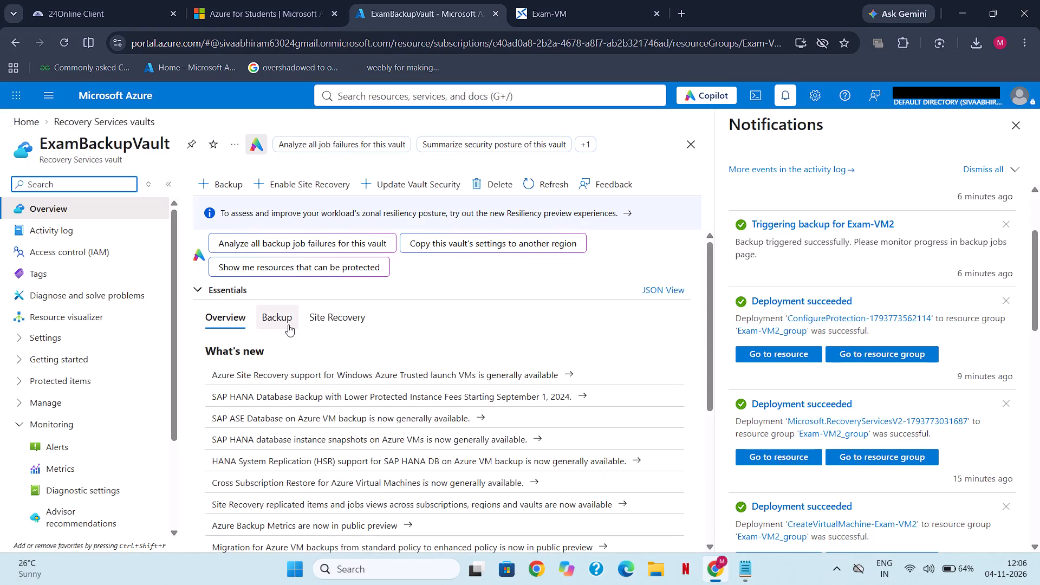
# Open the Backup Jobs of ExamBackupVault and check the status of Exam-VM2's jobs.
pyautogui.scroll(-3, 288, 324)
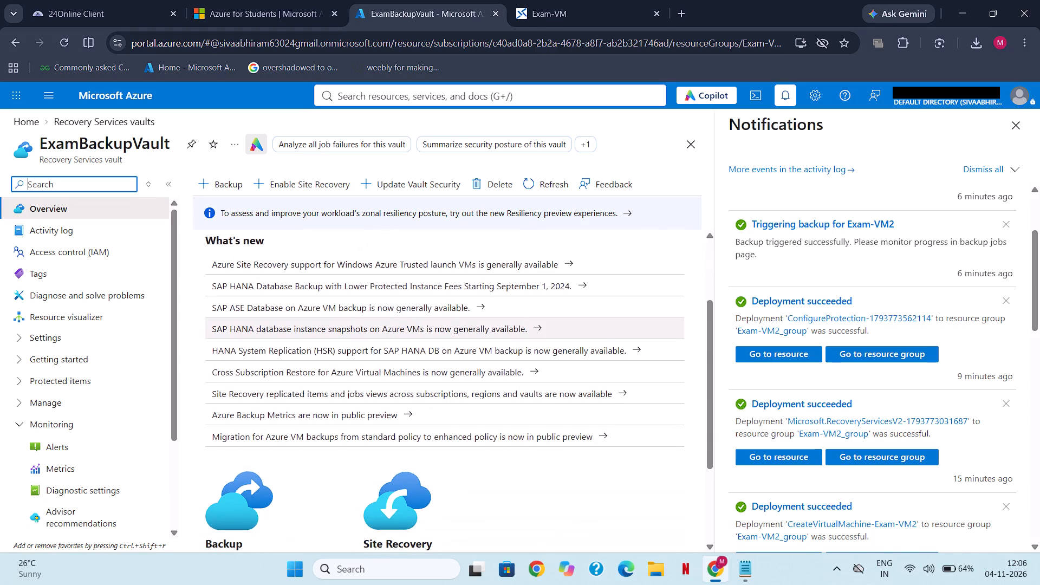
pyautogui.scroll(-2, 106, 410)
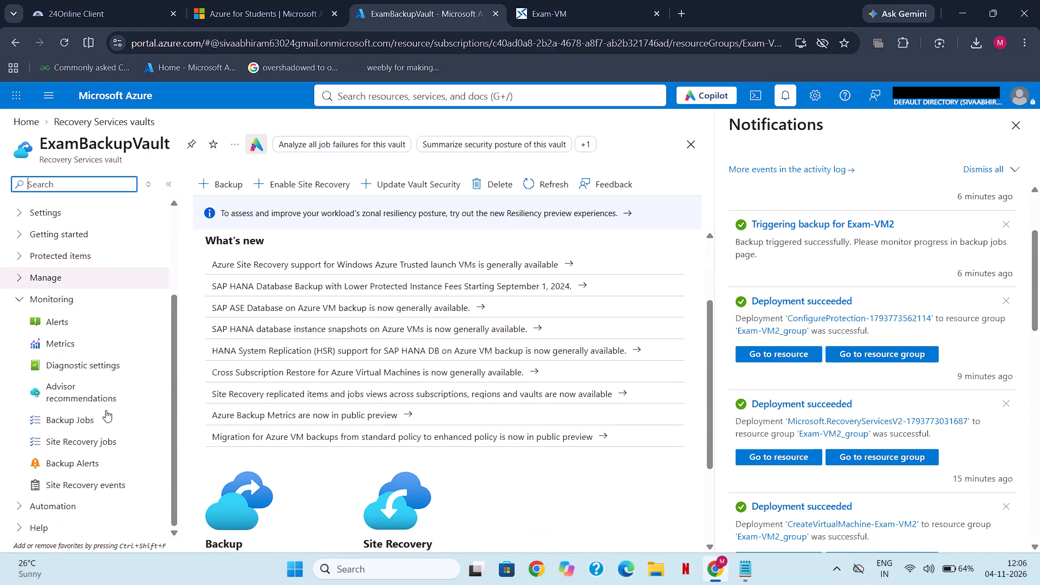
pyautogui.scroll(-1, 106, 410)
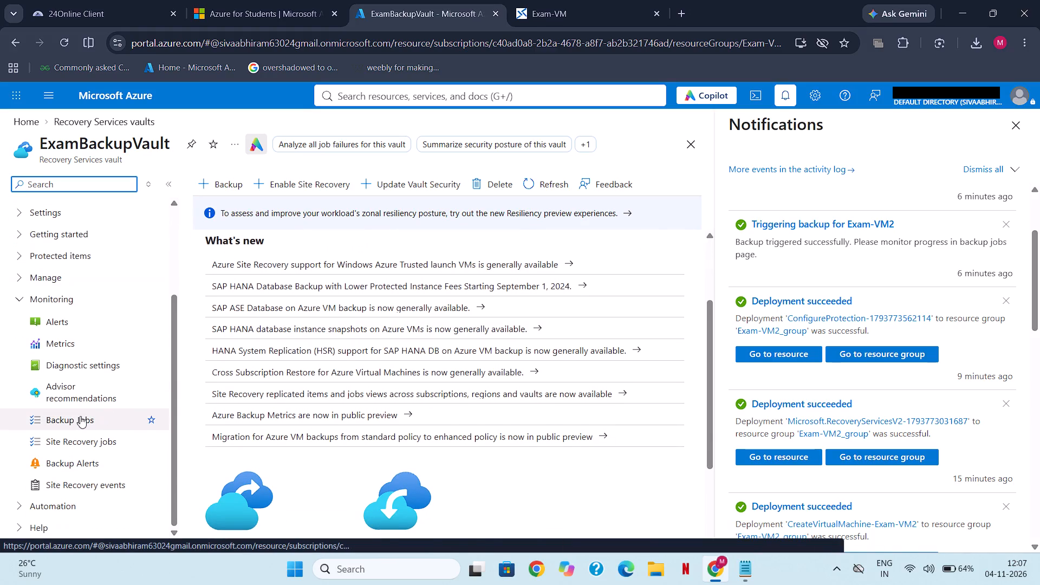
pyautogui.click(80, 416)
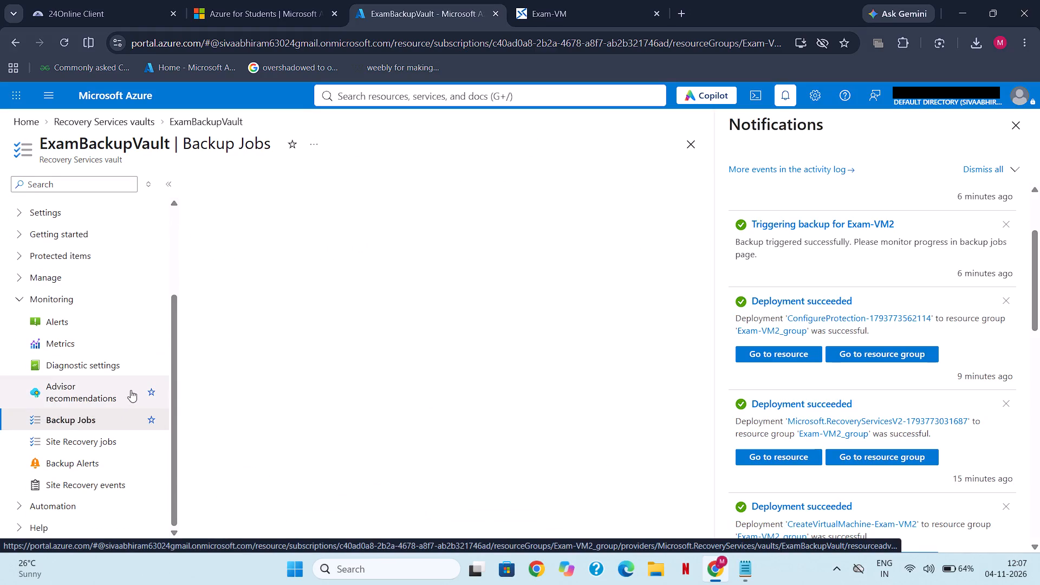
pyautogui.scroll(-1, 300, 405)
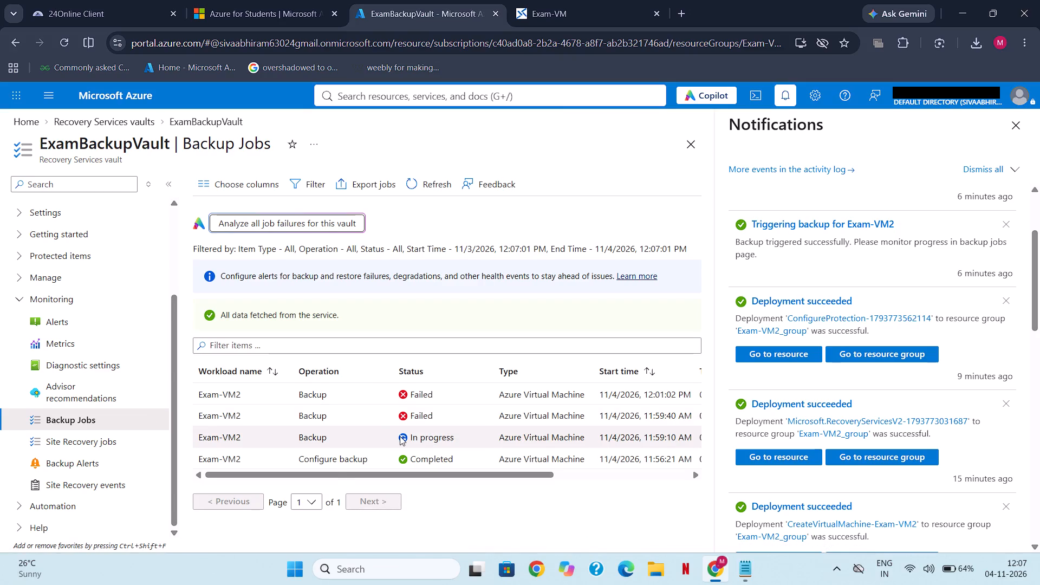
# View the details of Exam-VM2's Configure backup job, including its policy and times, and return to the jobs list.
pyautogui.hscroll(-4, 400, 436)
pyautogui.click(639, 457)
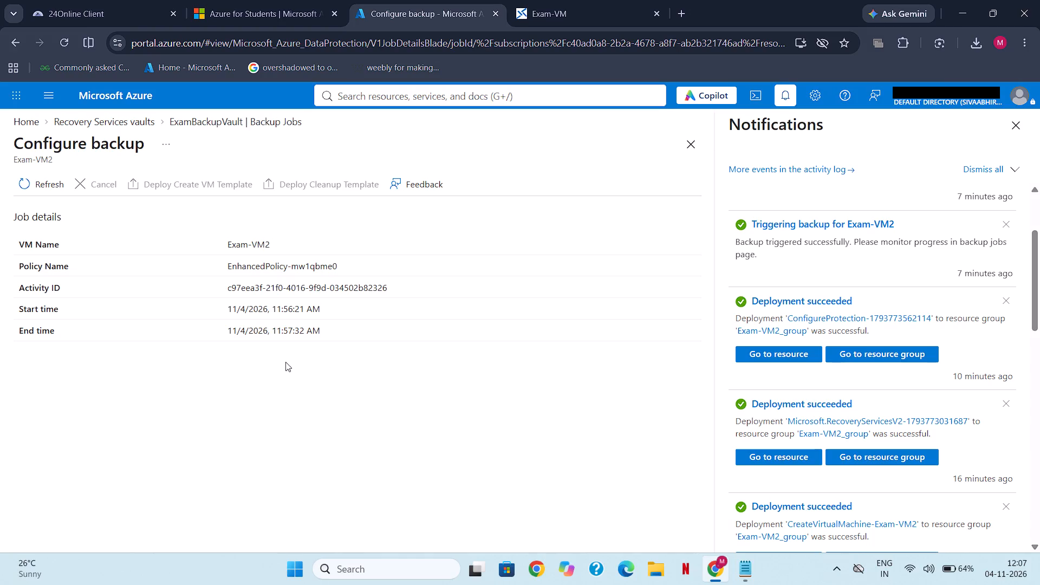
pyautogui.hscroll(9, 285, 362)
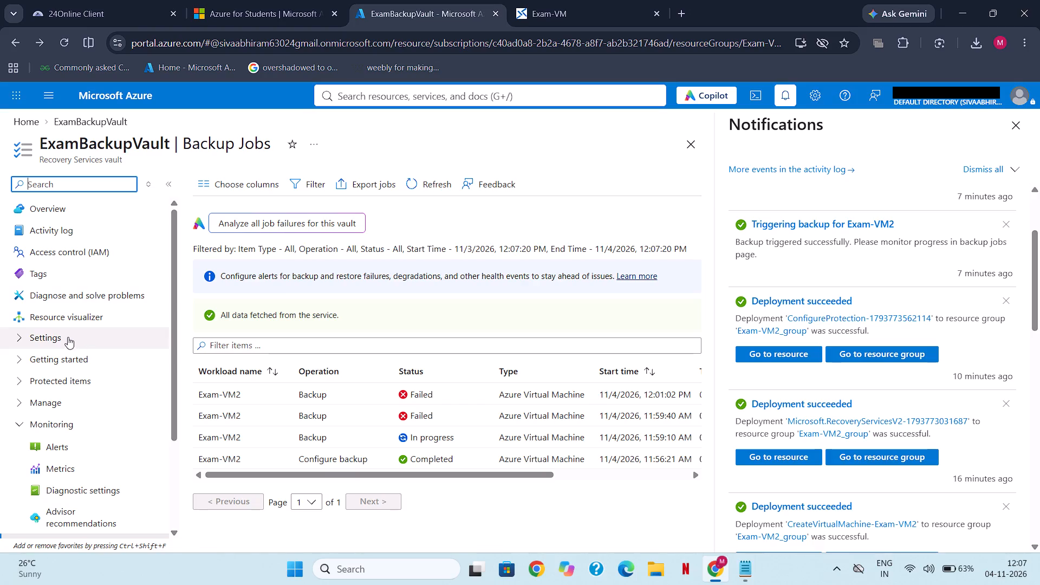
# Search the vault's menu for "backup" and open the Backup policies of ExamBackupVault.
pyautogui.write('backup')
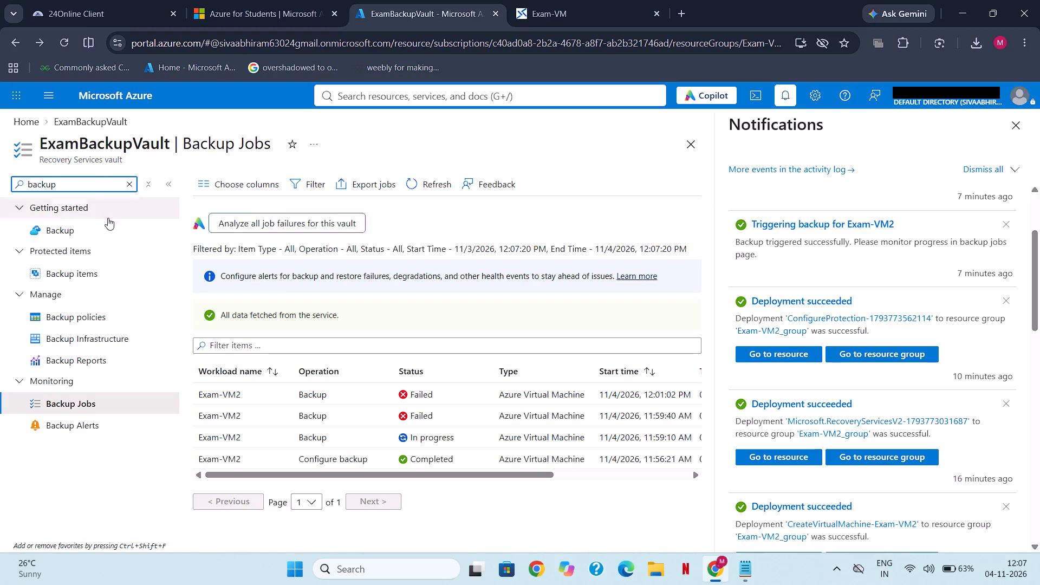
pyautogui.click(91, 322)
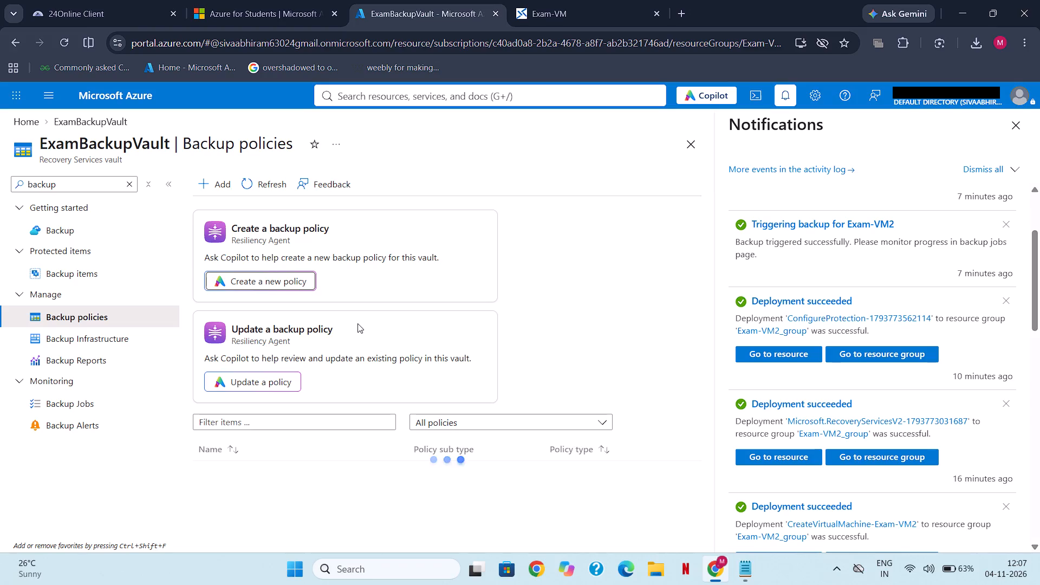
pyautogui.scroll(-4, 357, 323)
pyautogui.hscroll(-1, 494, 508)
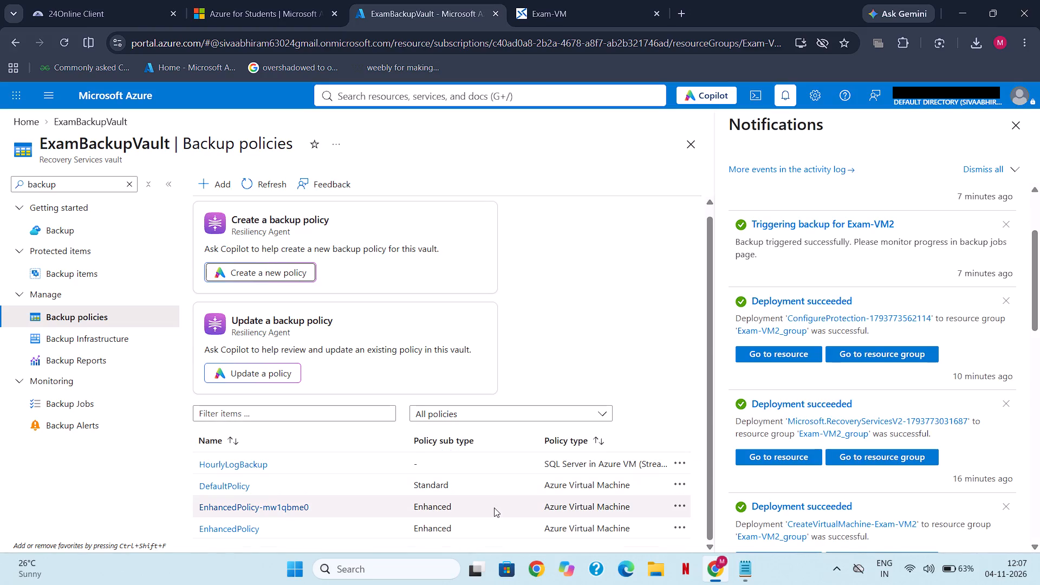
# Review the full, differential and log backup settings of the HourlyLogBackup policy, and return to the policies list.
pyautogui.hscroll(-2, 494, 508)
pyautogui.click(231, 467)
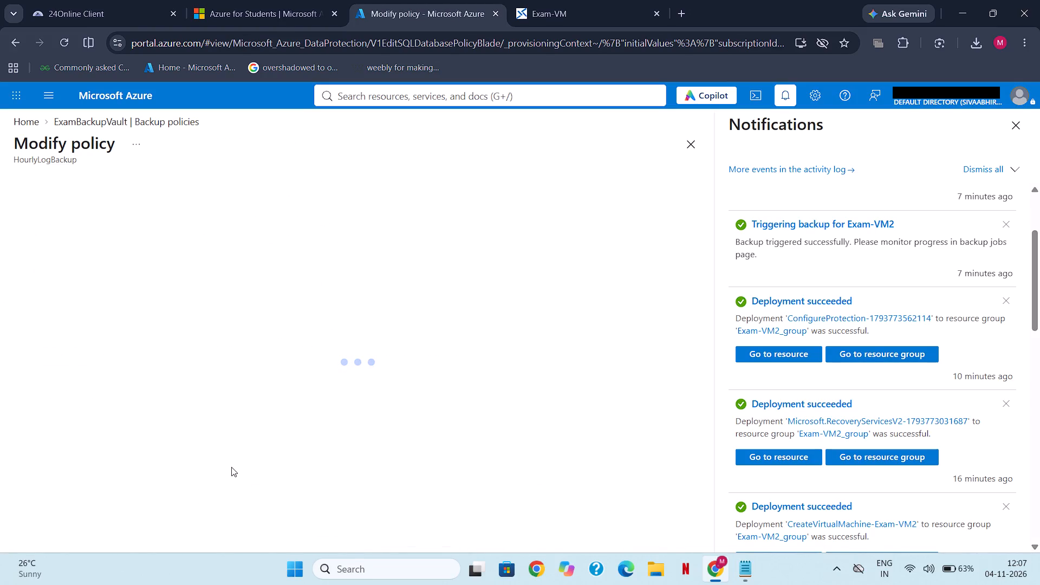
pyautogui.scroll(-3, 350, 442)
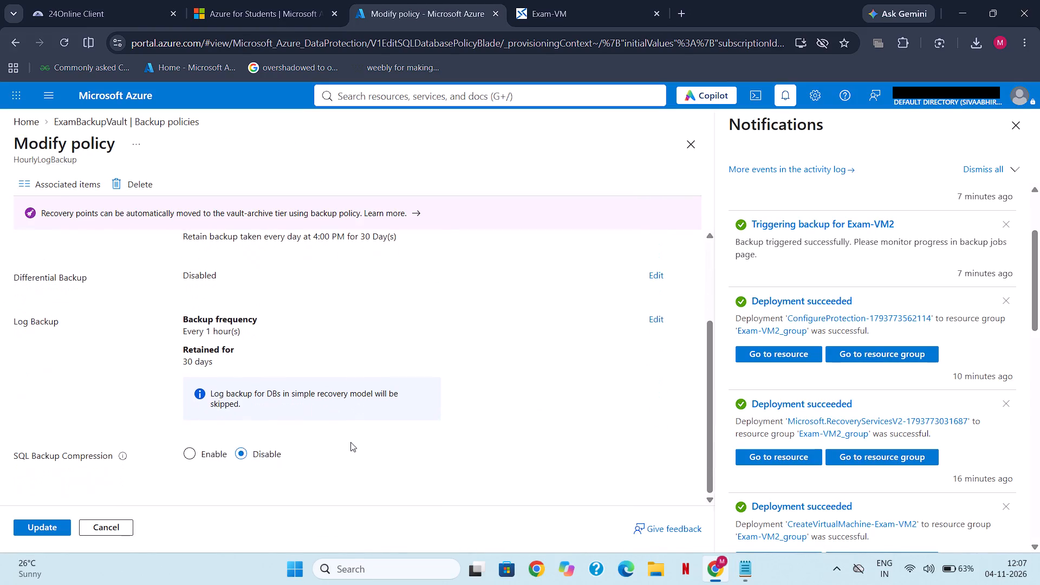
pyautogui.scroll(-2, 350, 442)
pyautogui.scroll(3, 350, 442)
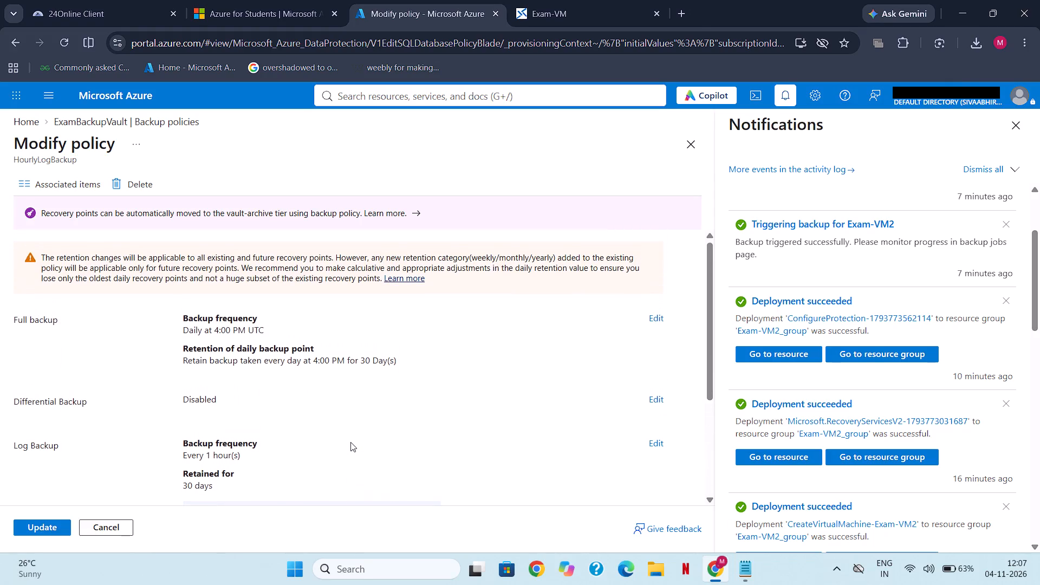
pyautogui.hscroll(8, 350, 442)
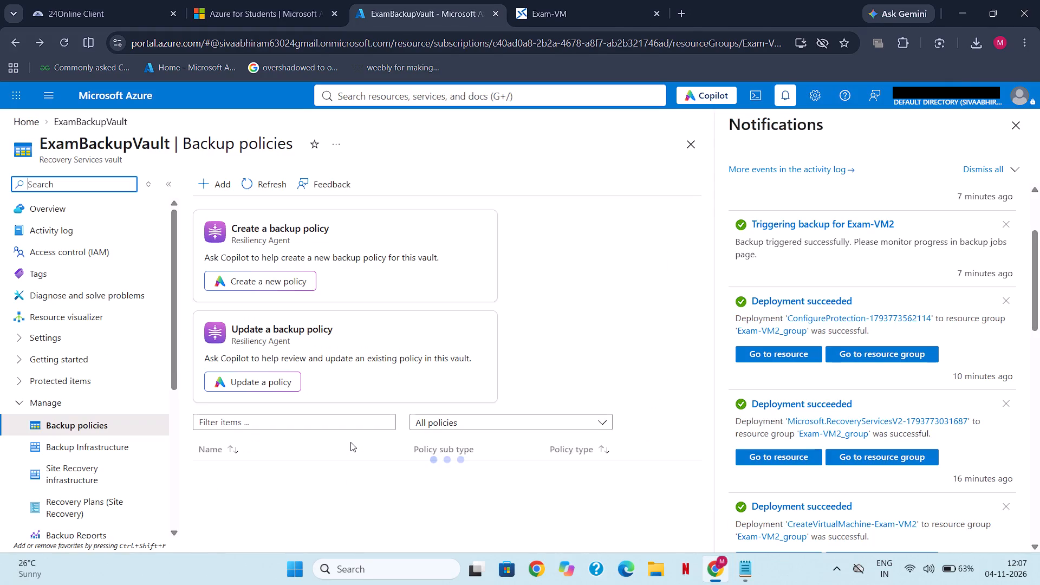
# Review the backup schedule, instant restore and retention settings of EnhancedPolicy, and return to the policies list.
pyautogui.scroll(-2, 350, 442)
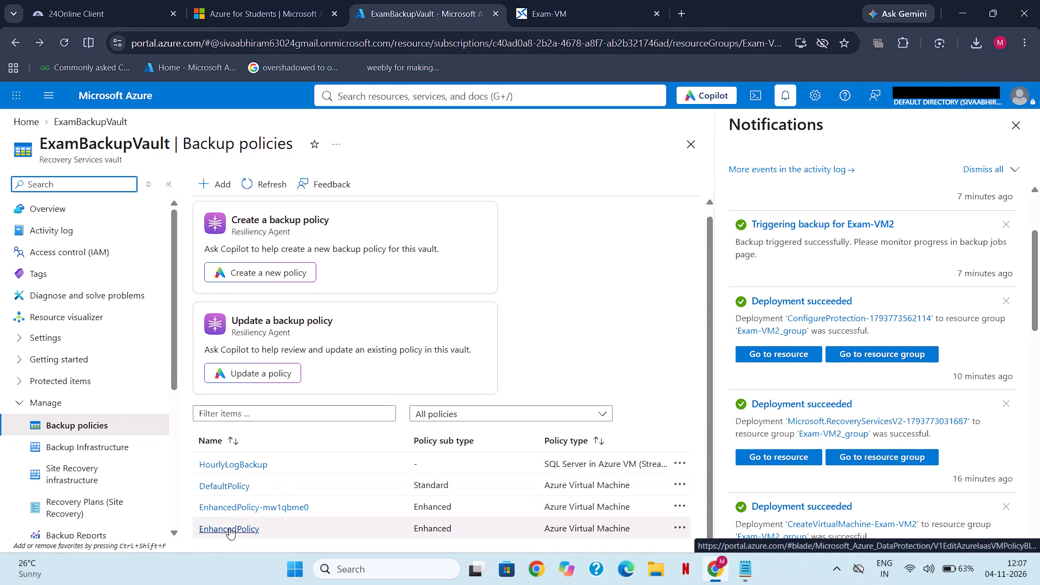
pyautogui.hscroll(-2, 229, 528)
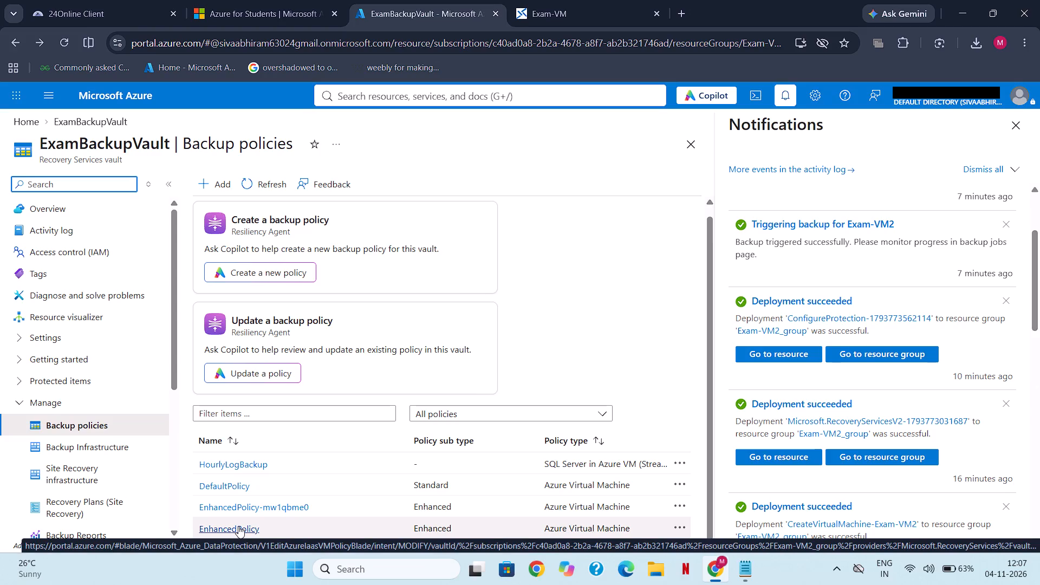
pyautogui.click(238, 526)
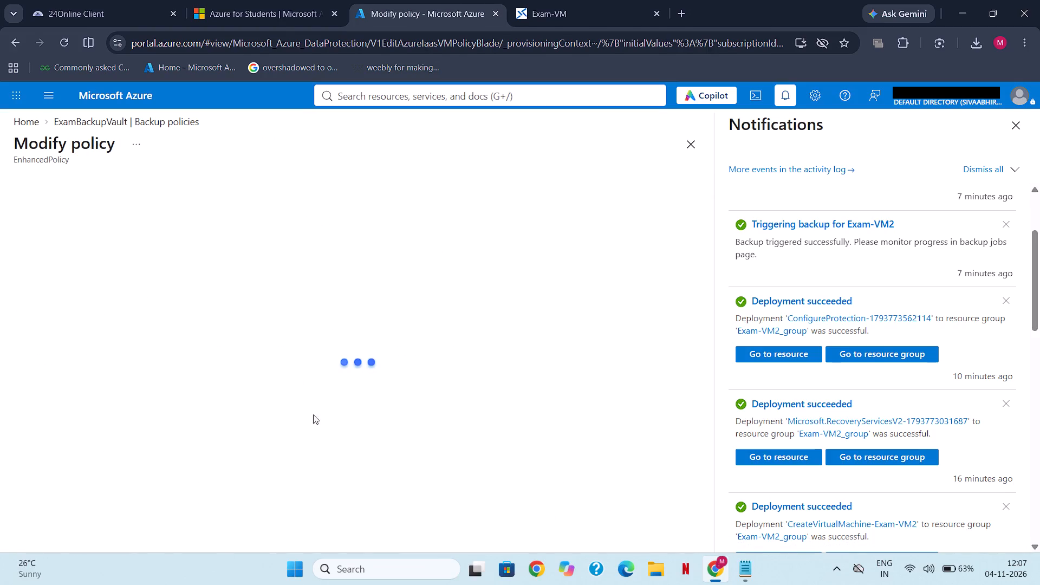
pyautogui.scroll(-1, 360, 346)
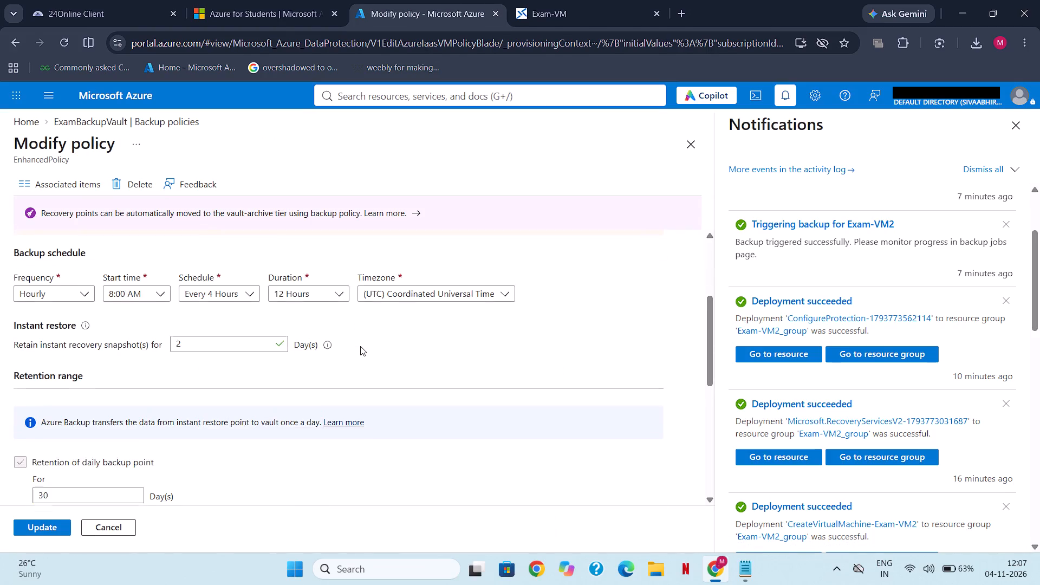
pyautogui.scroll(-2, 360, 346)
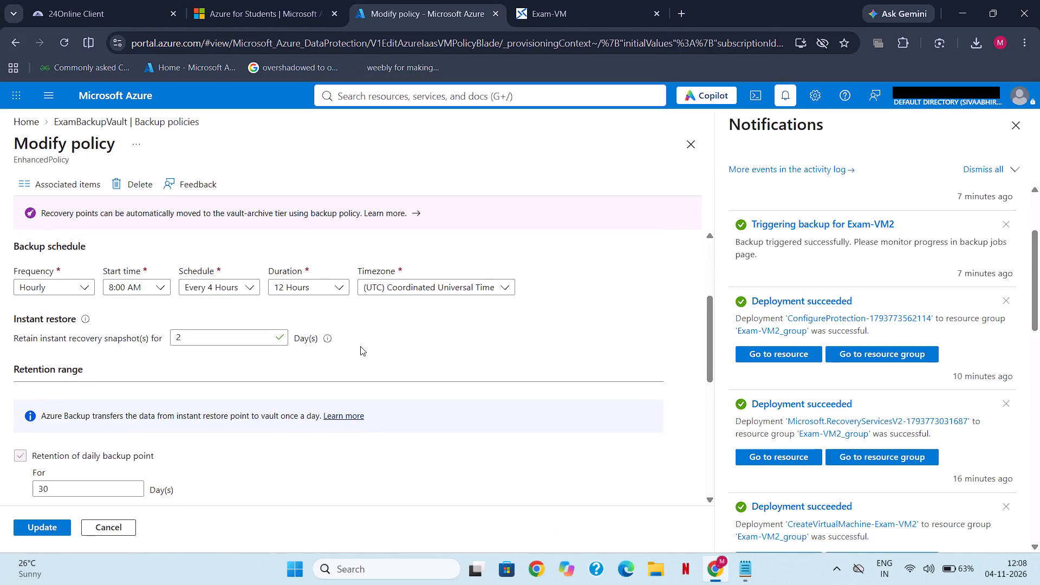
pyautogui.hscroll(7, 360, 346)
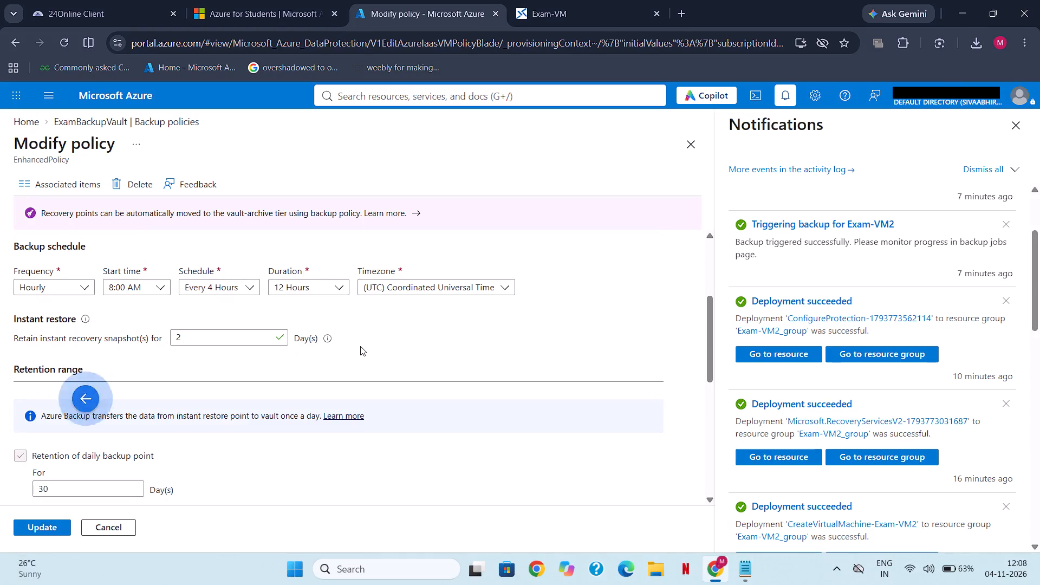
pyautogui.hscroll(1, 360, 346)
# Open the EnhancedPolicy-mw1qbme0 policy and examine its backup schedule, instant restore and retention range settings.
pyautogui.scroll(-2, 287, 443)
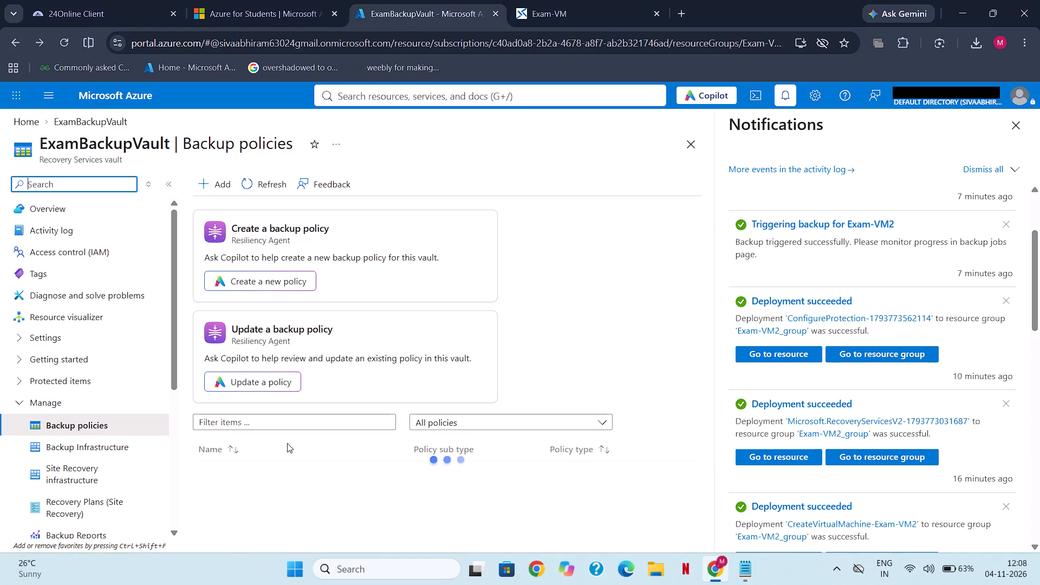
pyautogui.scroll(-4, 287, 443)
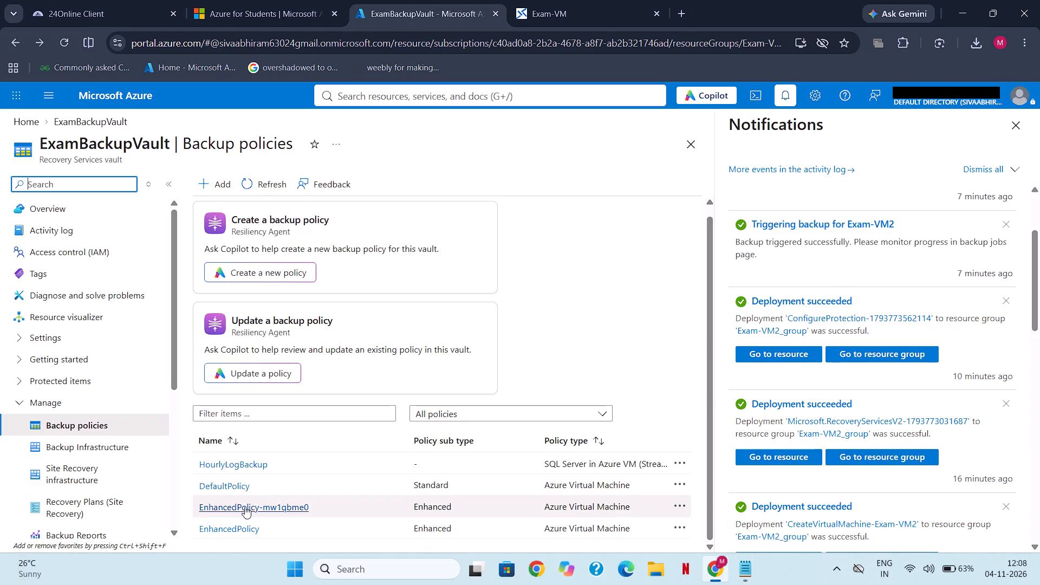
pyautogui.click(244, 507)
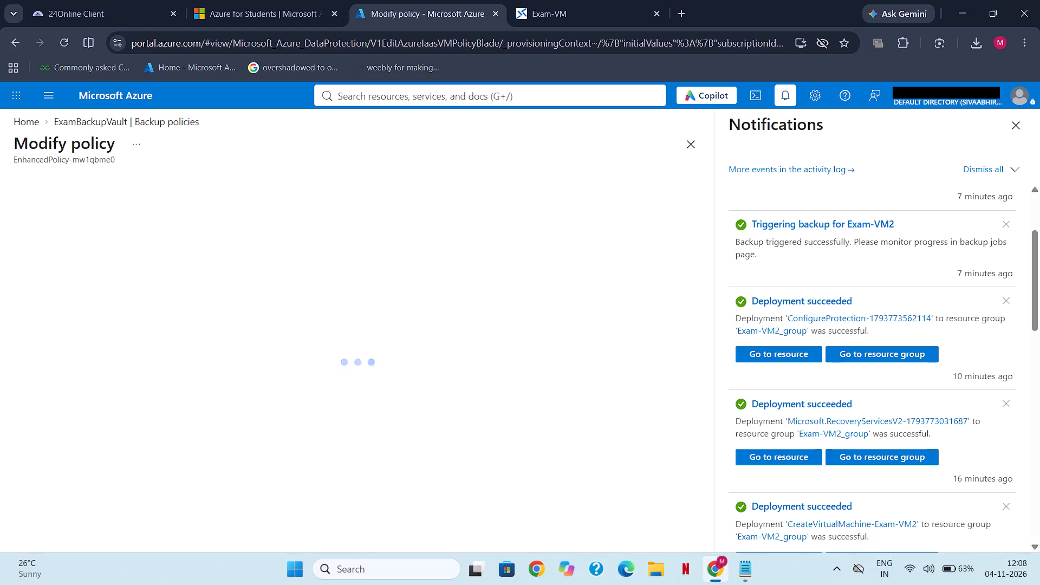
pyautogui.scroll(-1, 360, 359)
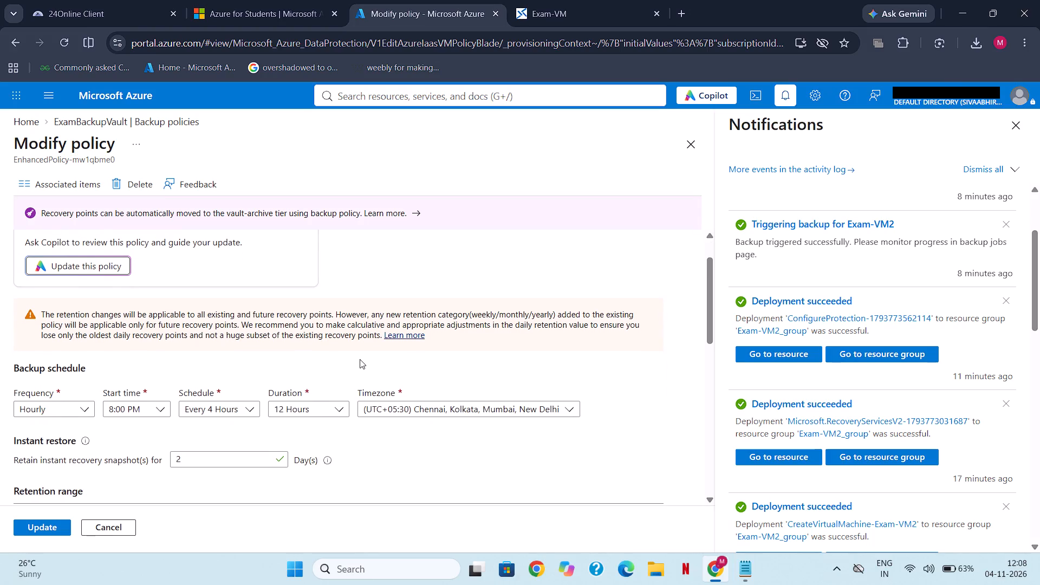
pyautogui.scroll(-3, 360, 359)
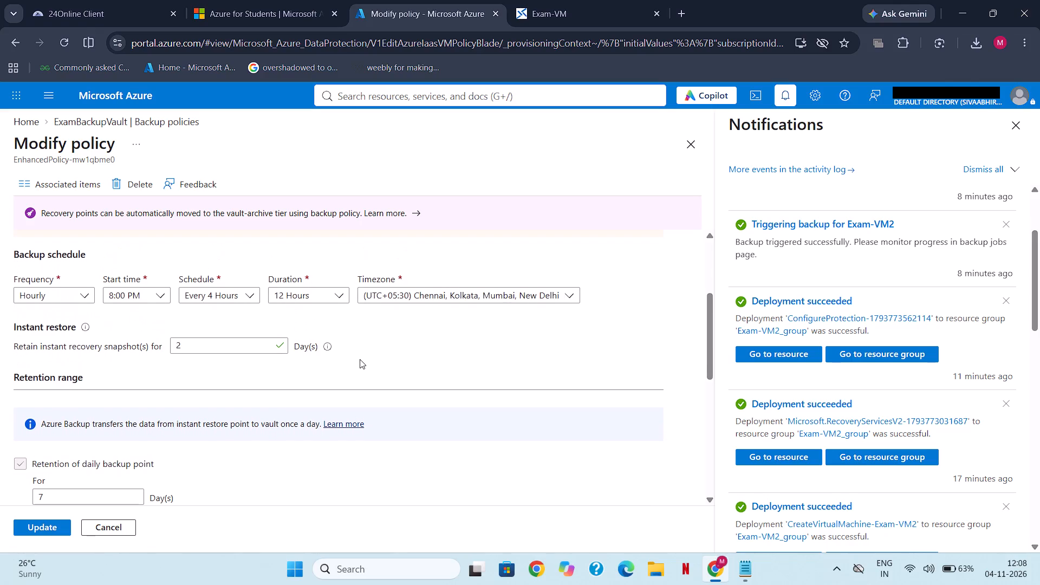
pyautogui.scroll(-1, 360, 359)
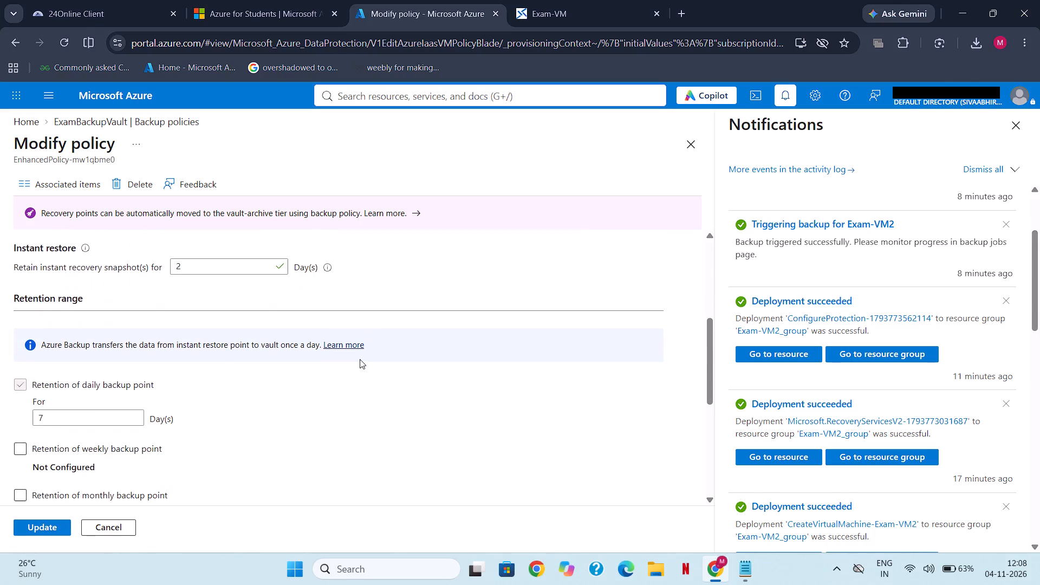
pyautogui.scroll(-1, 360, 359)
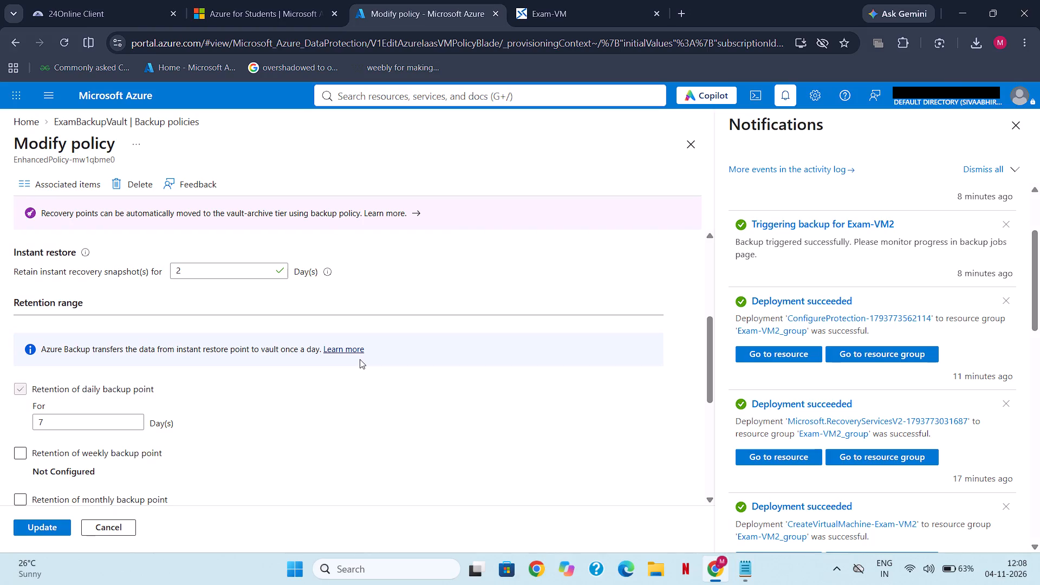
pyautogui.scroll(1, 360, 359)
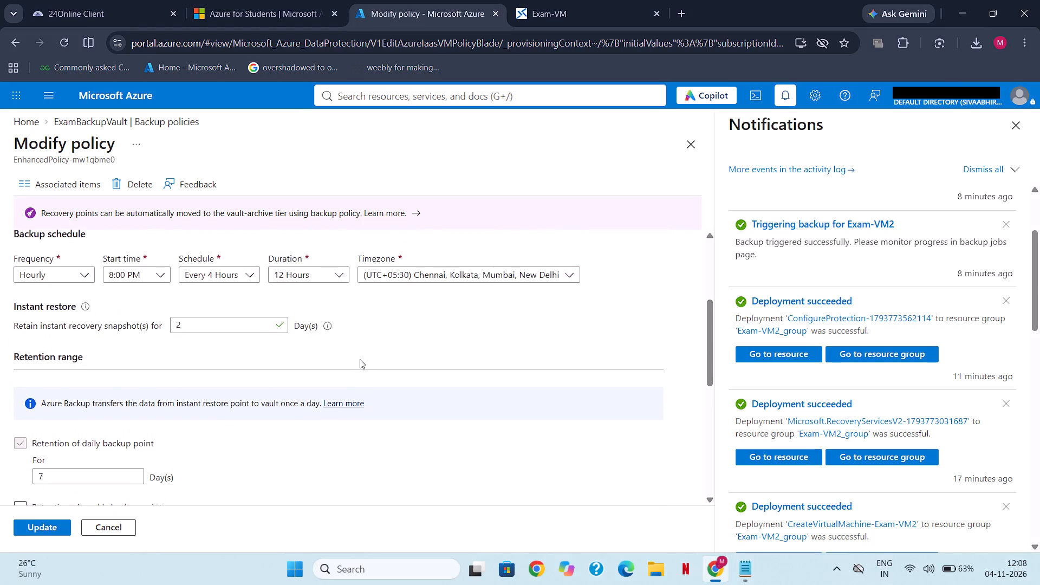
# Check the available schedule intervals for EnhancedPolicy-mw1qbme0 without changing them, and recheck its schedule and retention settings.
pyautogui.click(218, 278)
pyautogui.click(404, 363)
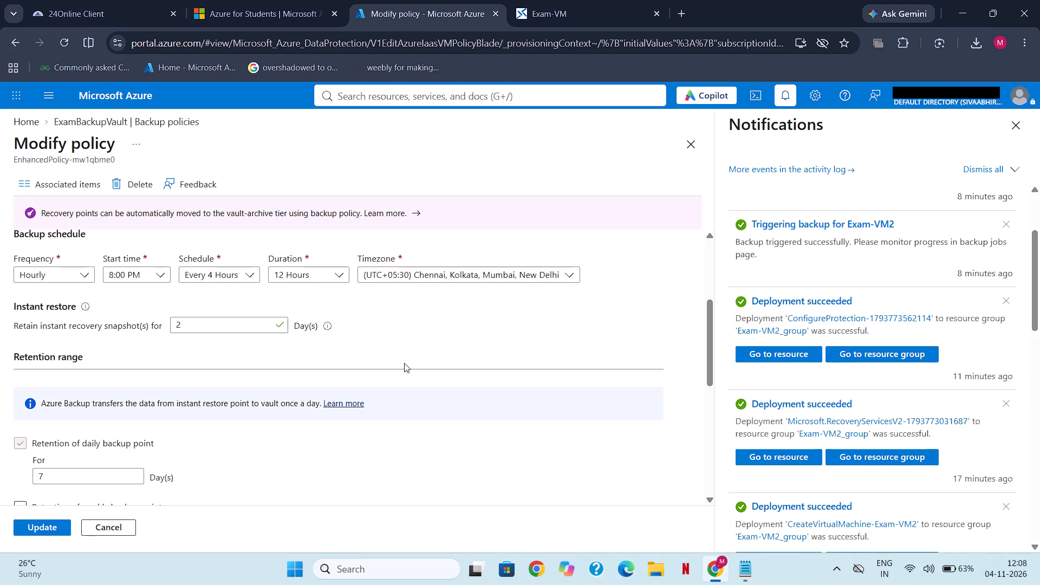
pyautogui.scroll(1, 476, 333)
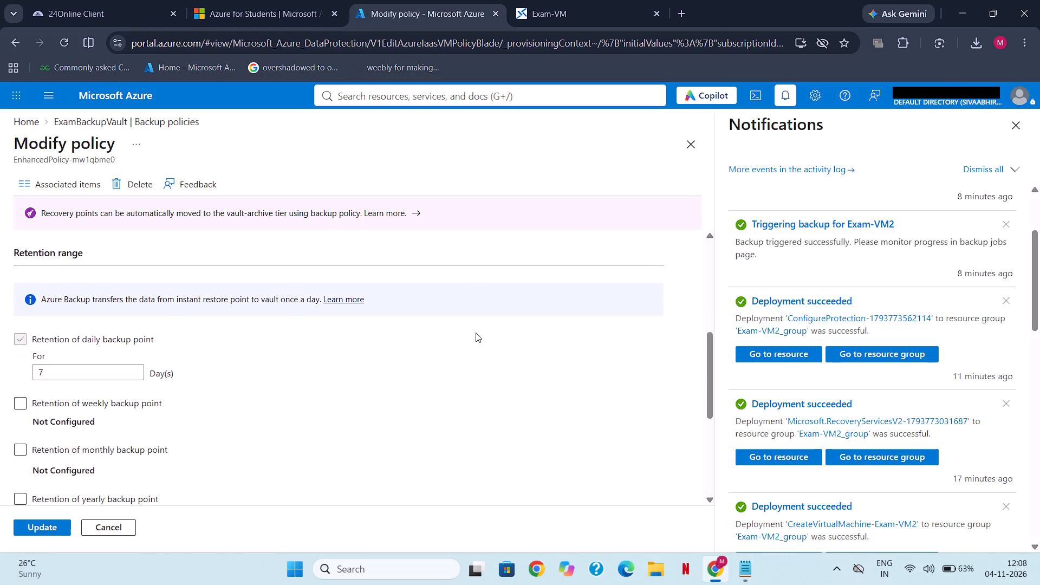
pyautogui.scroll(1, 476, 333)
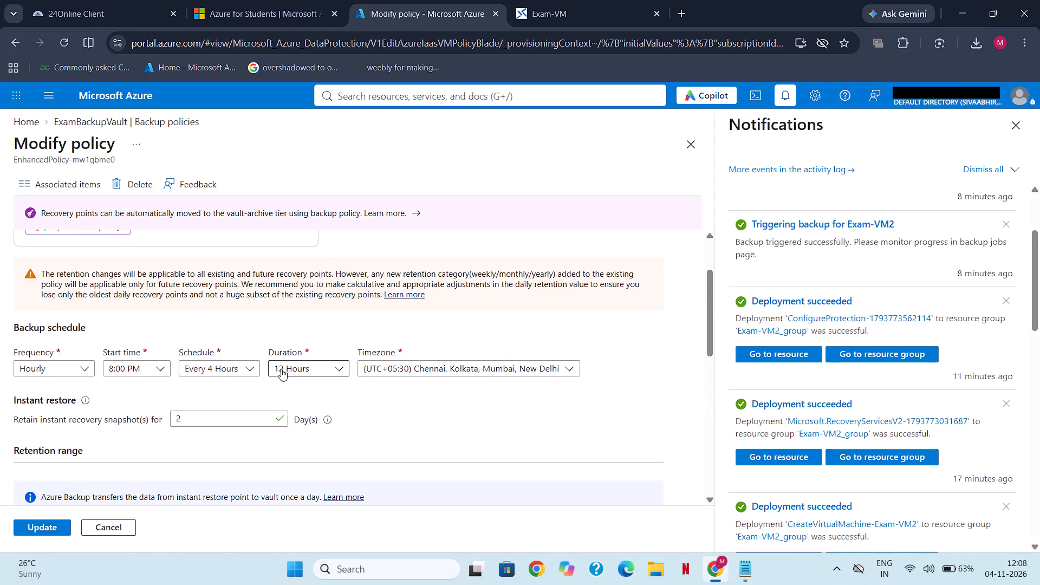
pyautogui.scroll(-1, 394, 405)
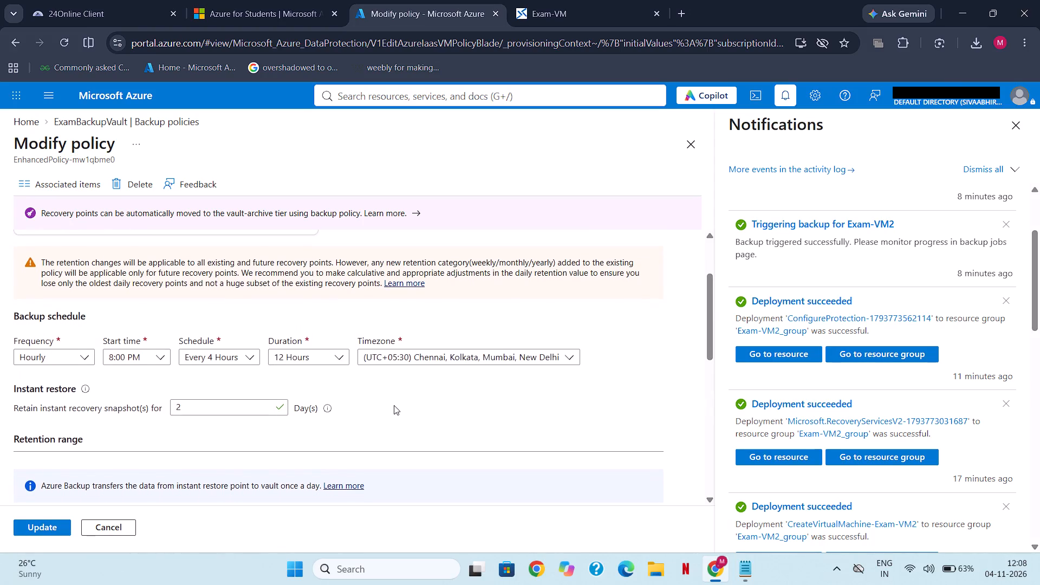
pyautogui.scroll(-1, 237, 402)
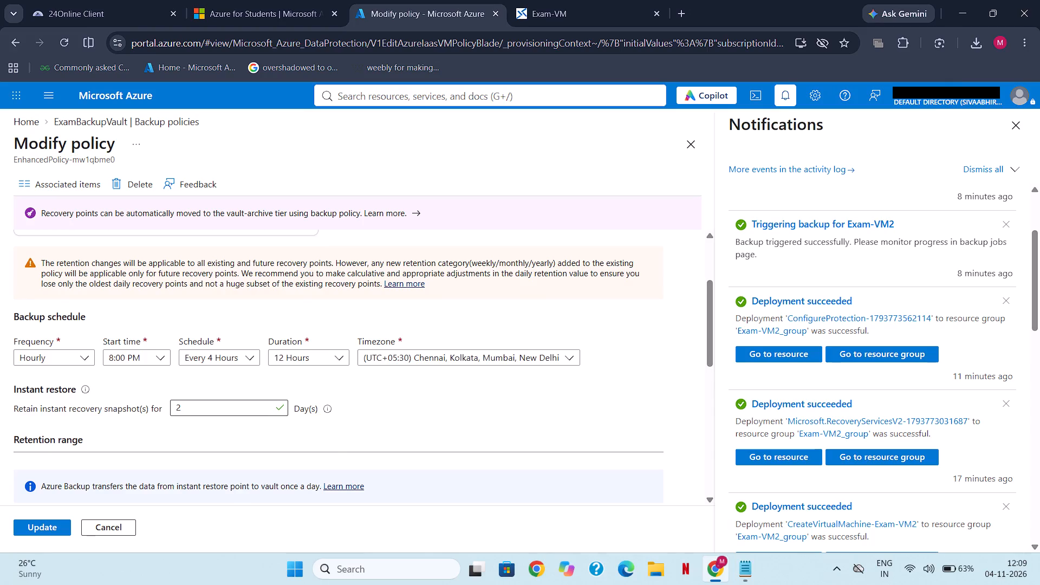
pyautogui.scroll(-1, 237, 402)
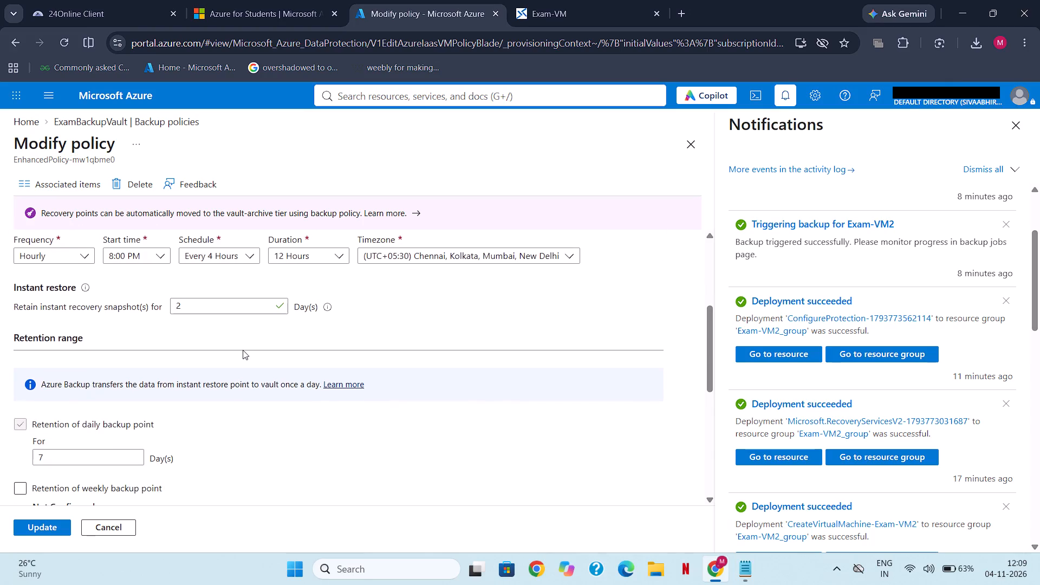
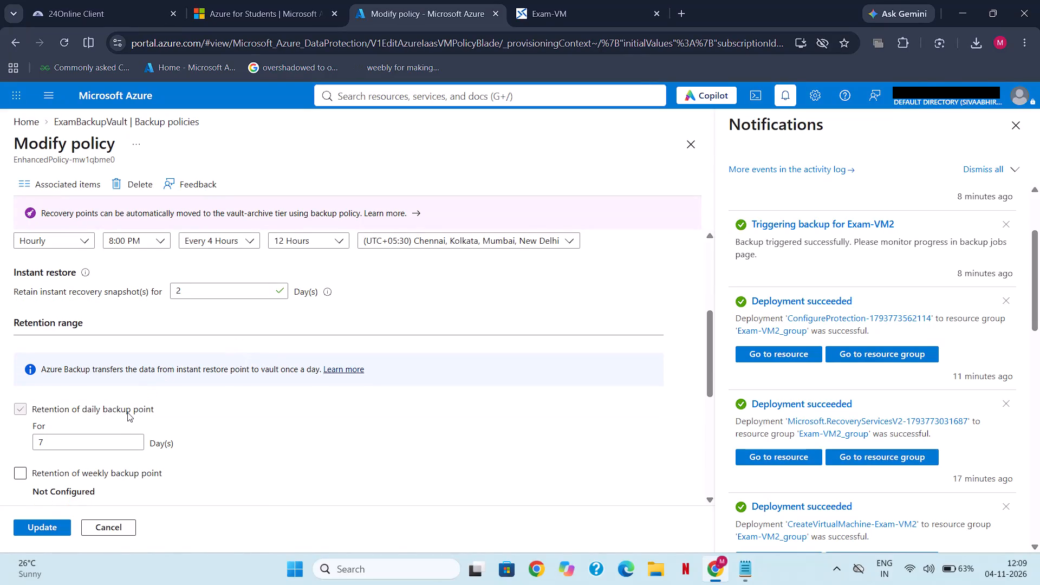
# Enable weekly backup point retention in the EnhancedPolicy-mw1qbme0 policy, on Sunday for 12 weeks.
pyautogui.scroll(-1, 127, 412)
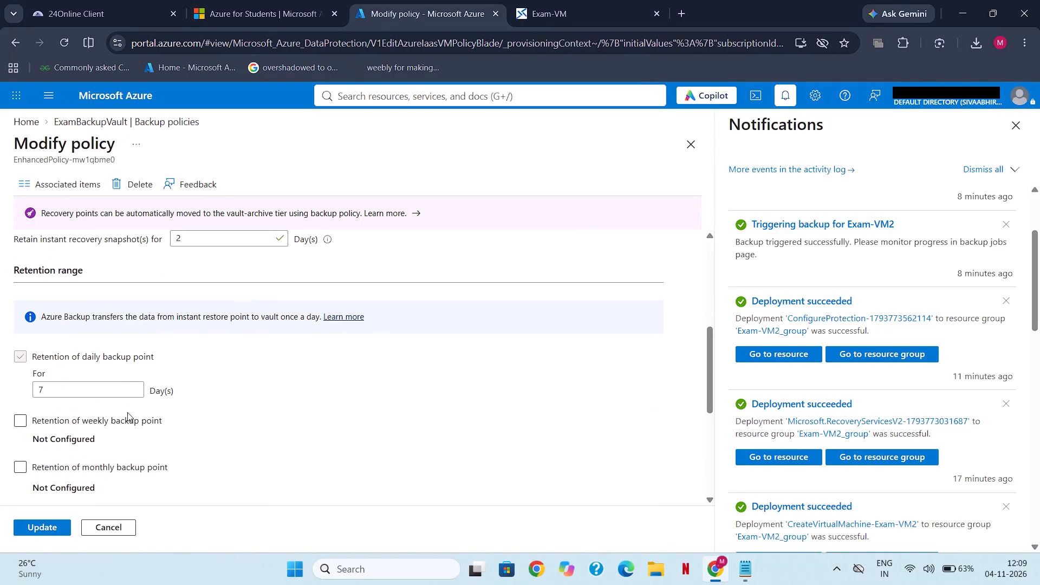
pyautogui.scroll(-1, 127, 412)
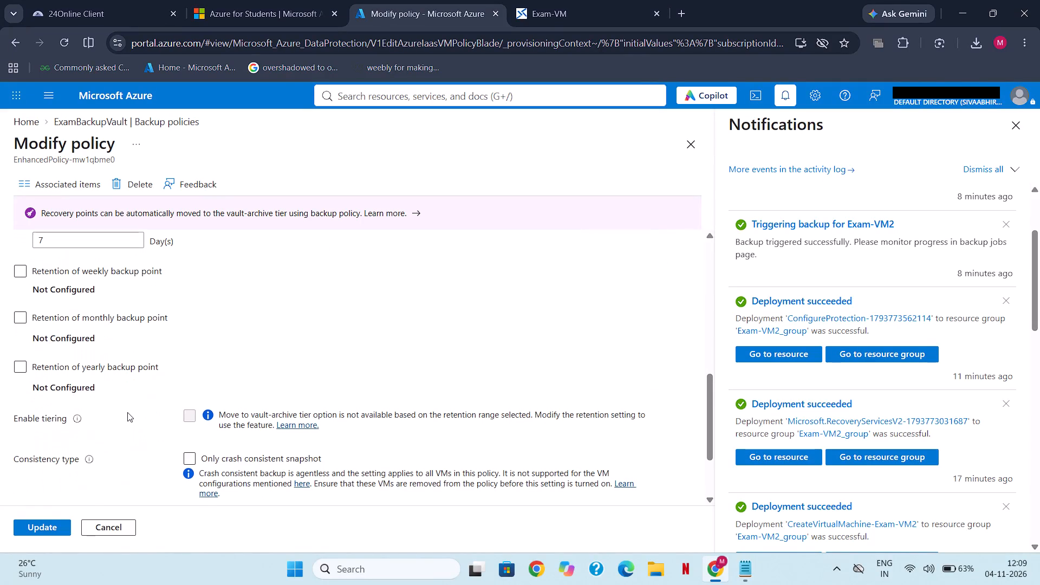
pyautogui.scroll(3, 127, 412)
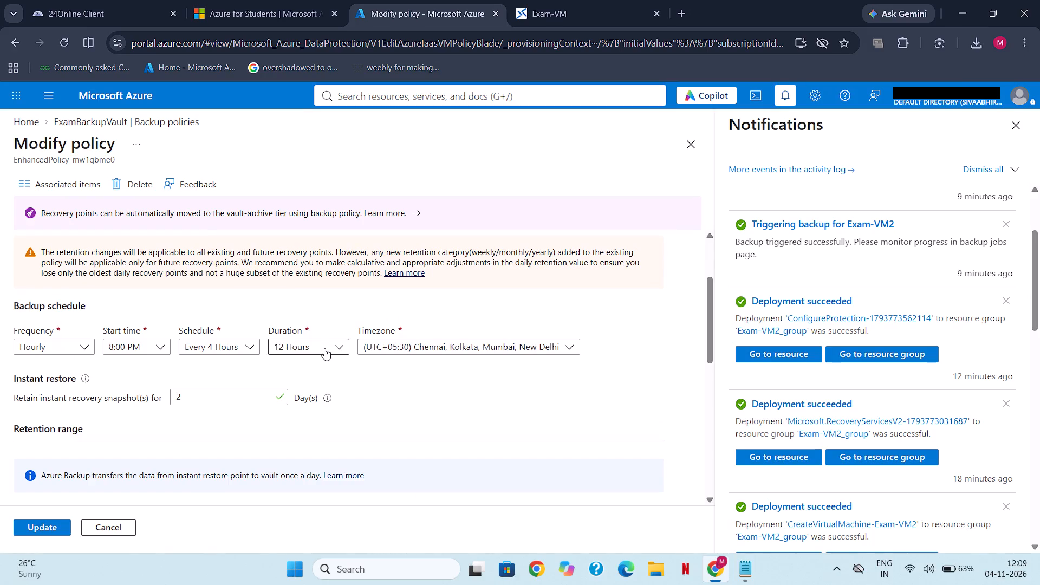
pyautogui.scroll(-2, 324, 348)
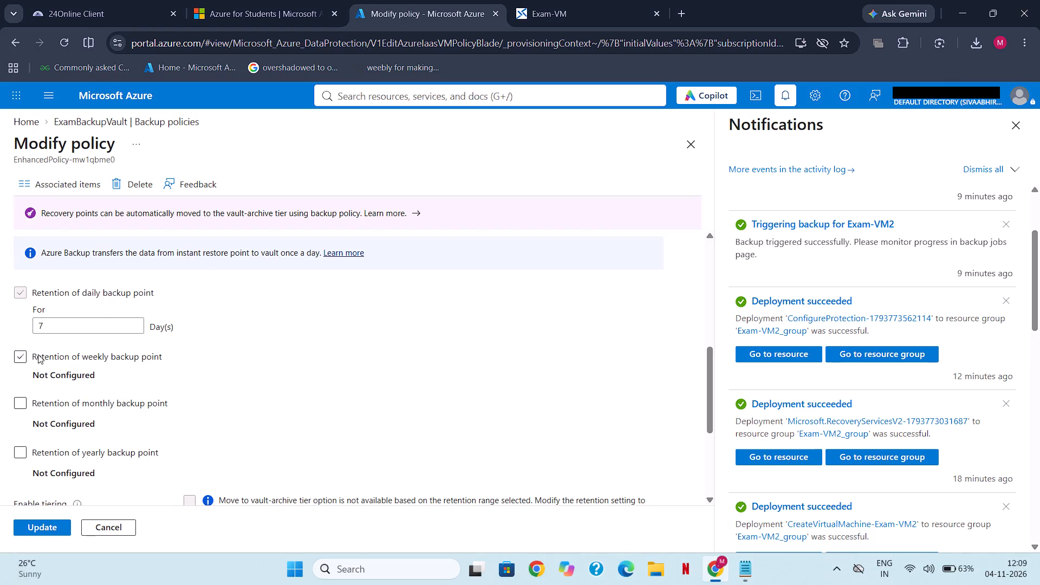
pyautogui.click(22, 360)
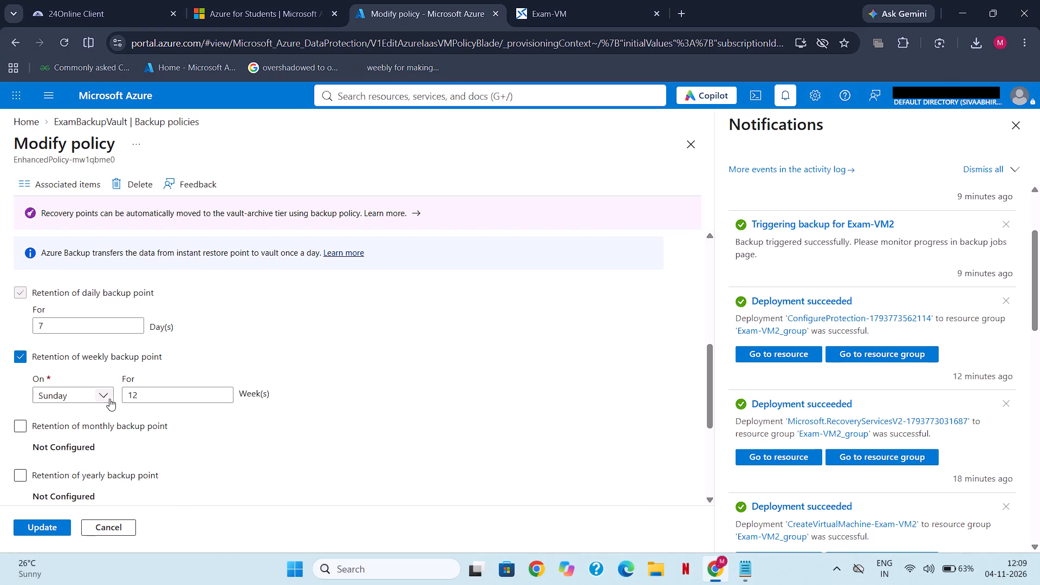
pyautogui.click(167, 395)
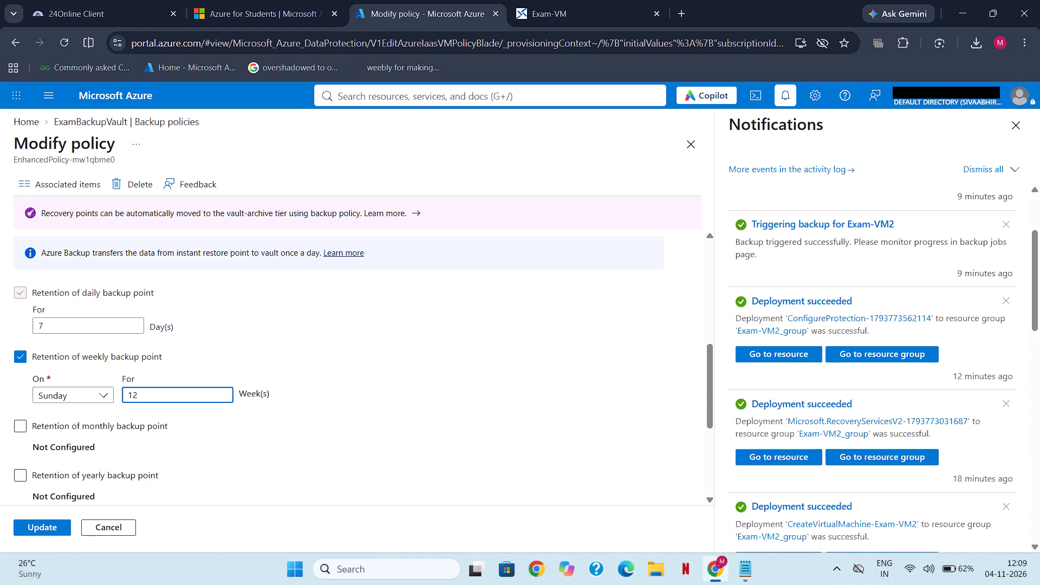
# Capture a screenshot of the Azure portal page showing the policy's backup schedule, instant restore, and daily and weekly retention together.
pyautogui.scroll(2, 245, 415)
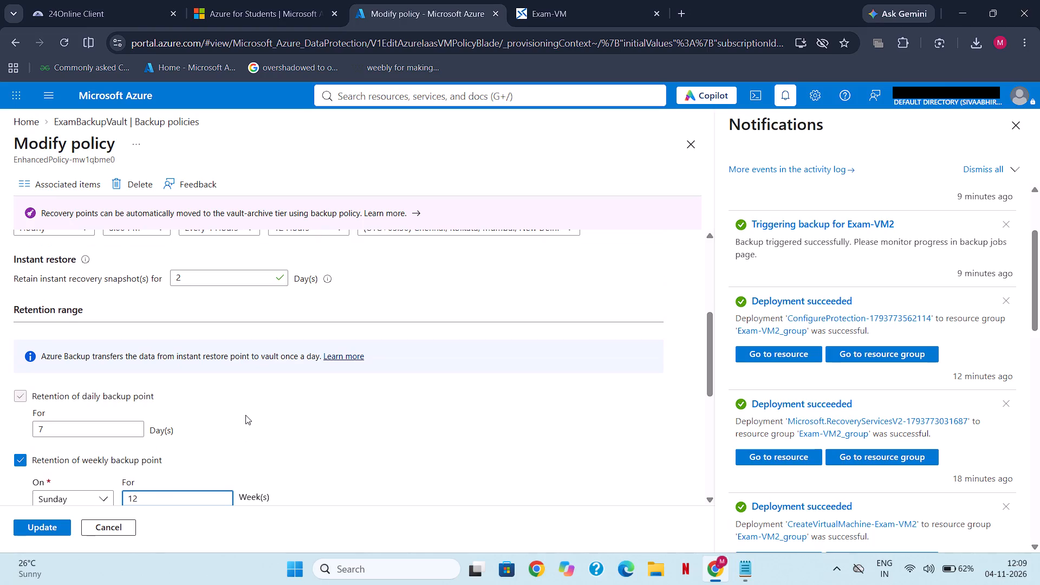
pyautogui.scroll(-1, 245, 415)
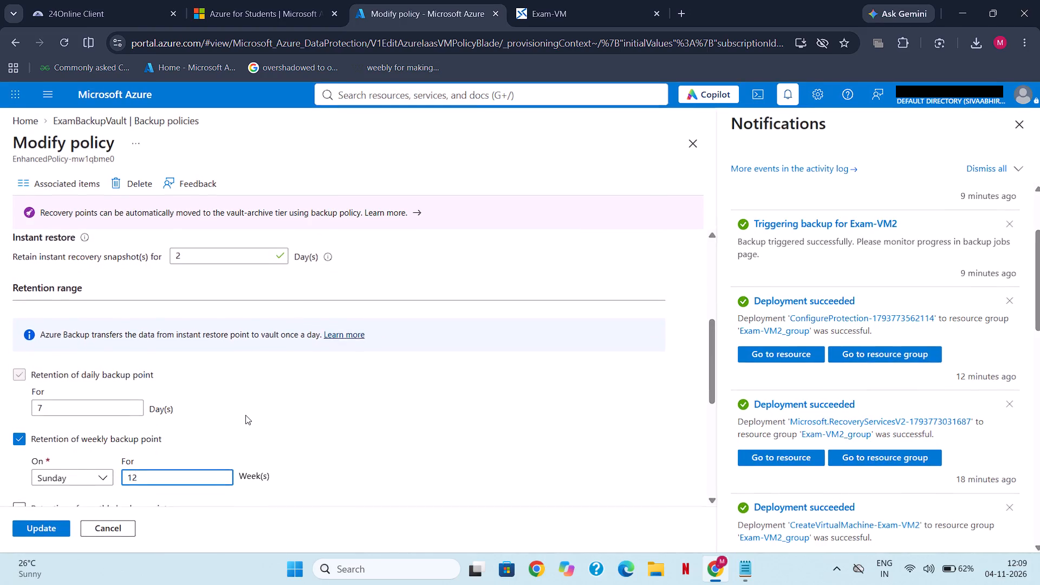
pyautogui.scroll(1, 245, 415)
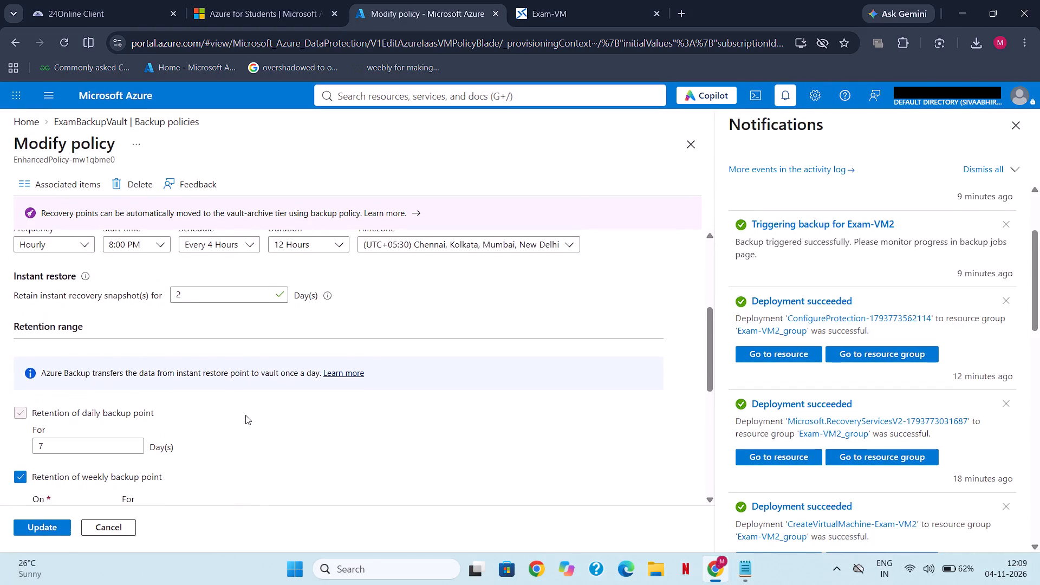
pyautogui.scroll(1, 245, 415)
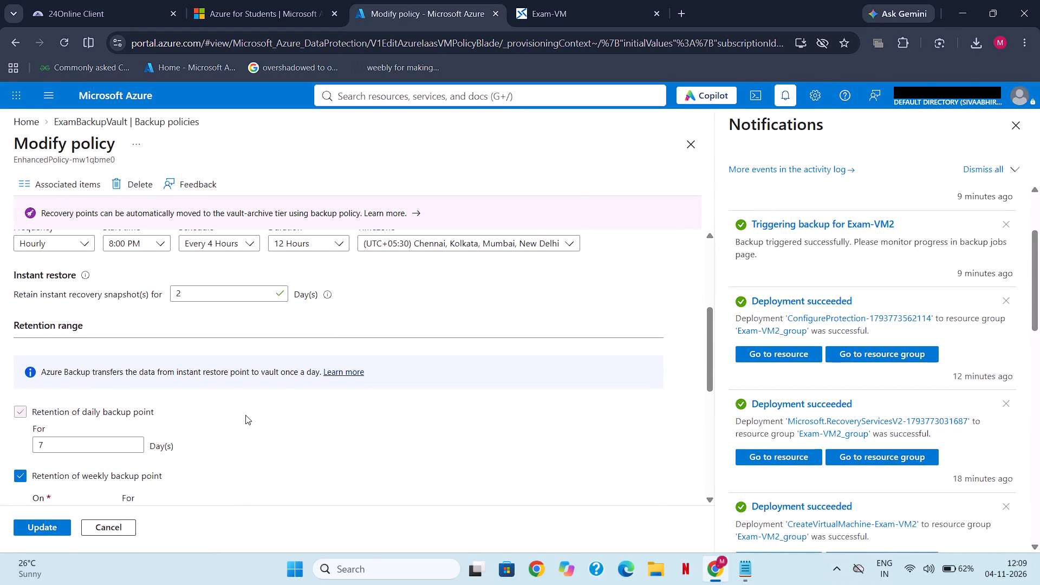
pyautogui.hotkey('ctrl', '-')
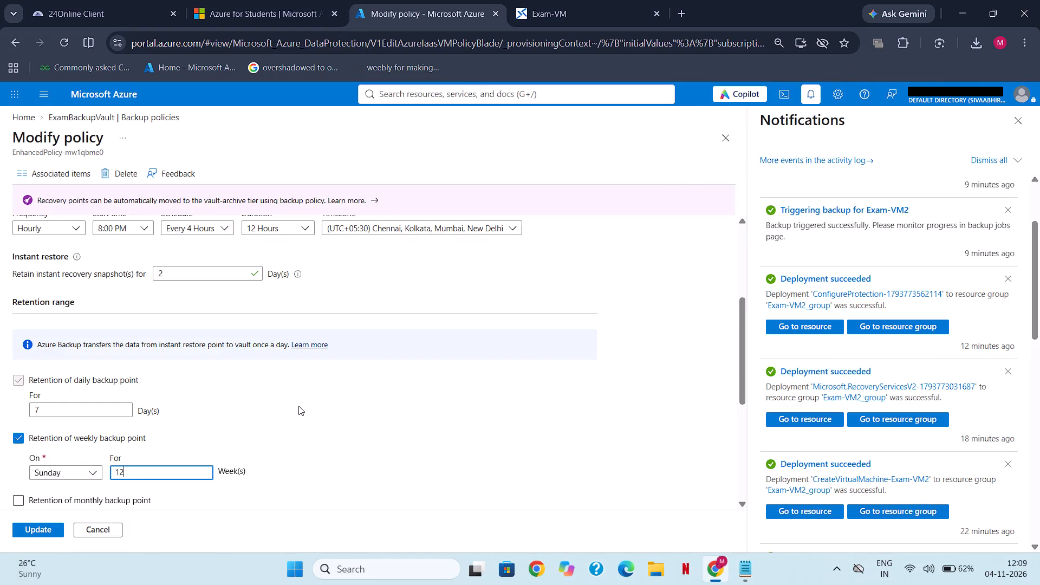
pyautogui.scroll(1, 298, 406)
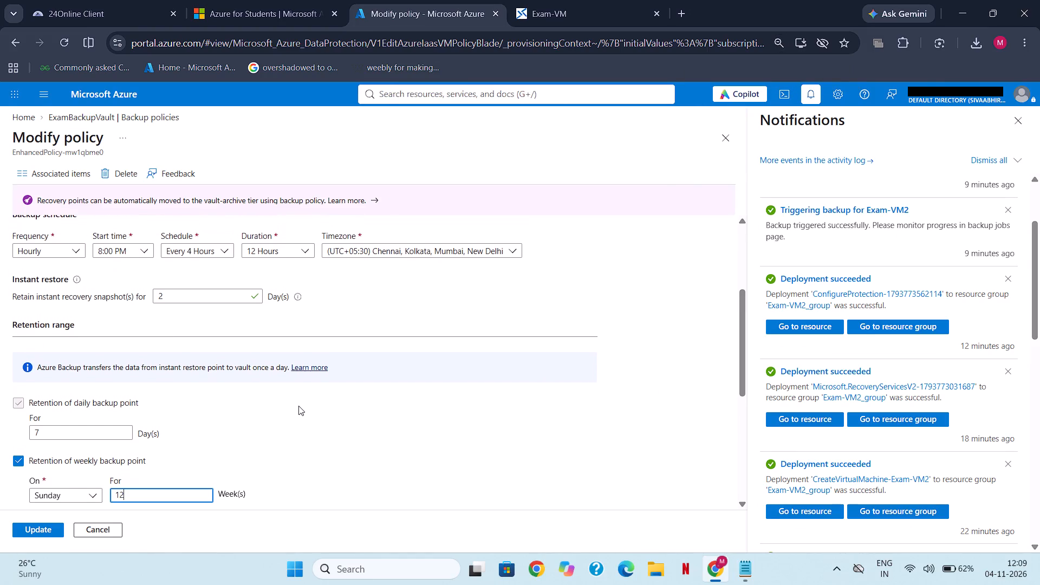
pyautogui.scroll(1, 298, 406)
pyautogui.press('Print')
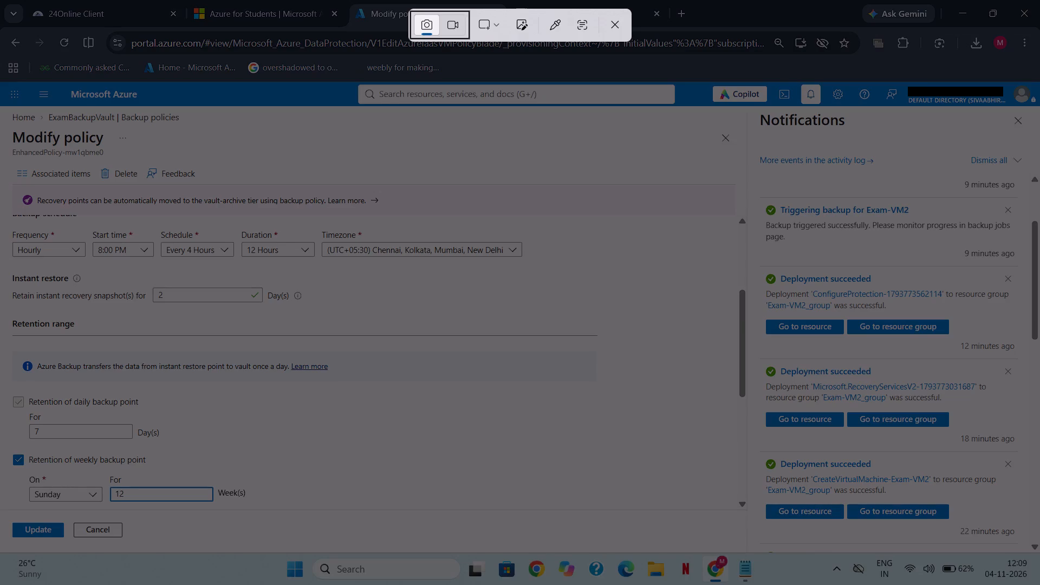
pyautogui.moveTo(0, 80); pyautogui.dragTo(1039, 584)
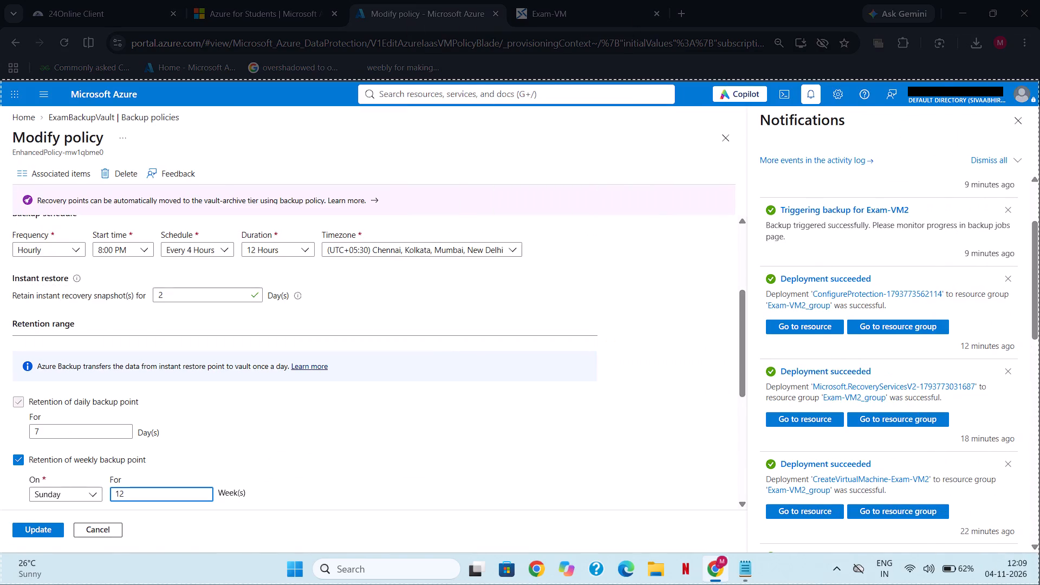
pyautogui.moveTo(1039, 584); pyautogui.dragTo(1037, 584)
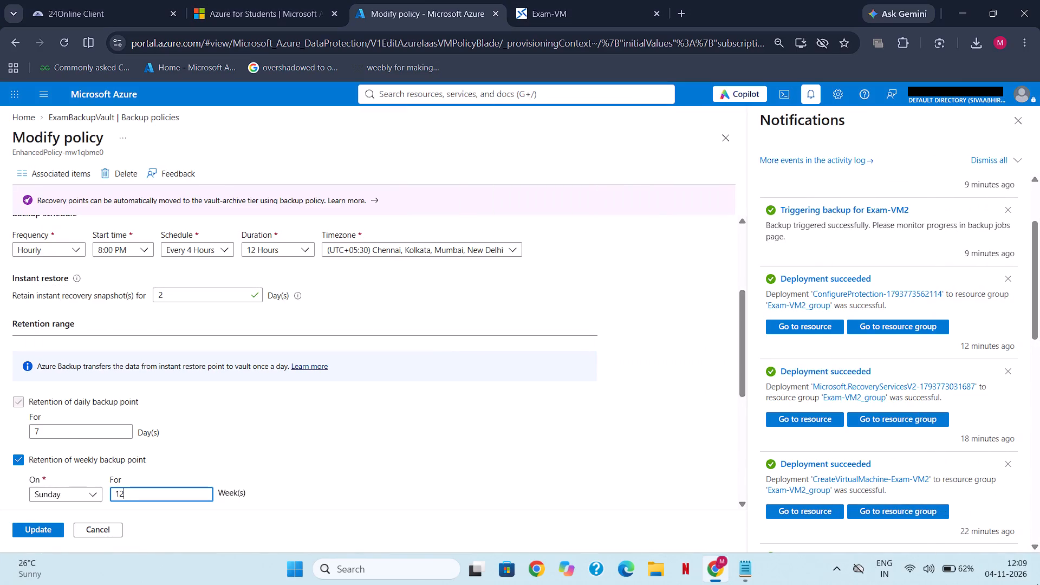
# In File Explorer, open the newest capture in the Pictures Screenshots folder to check it, and close the image and folder.
pyautogui.click(664, 569)
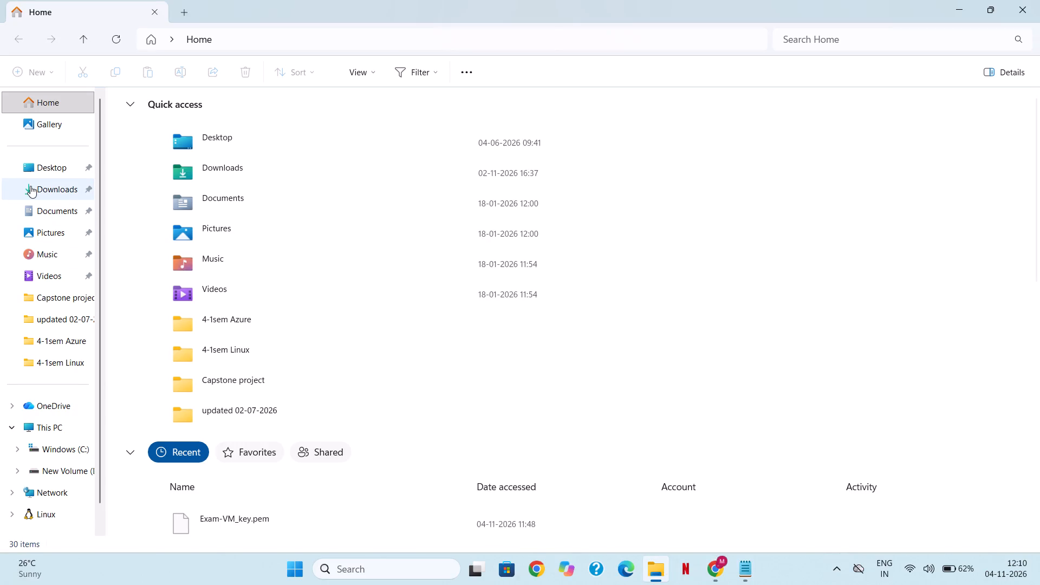
pyautogui.click(30, 186)
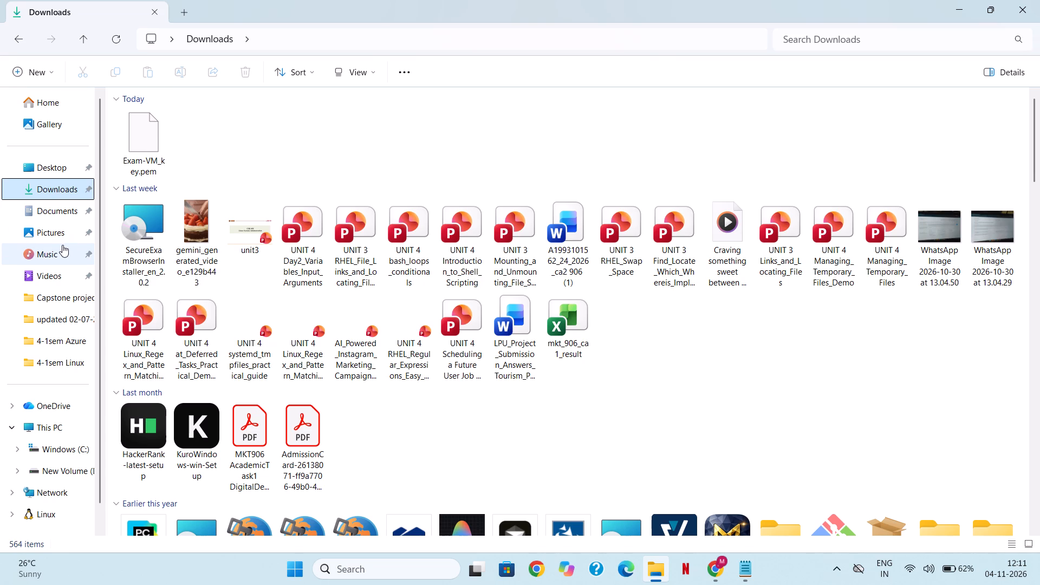
pyautogui.click(62, 236)
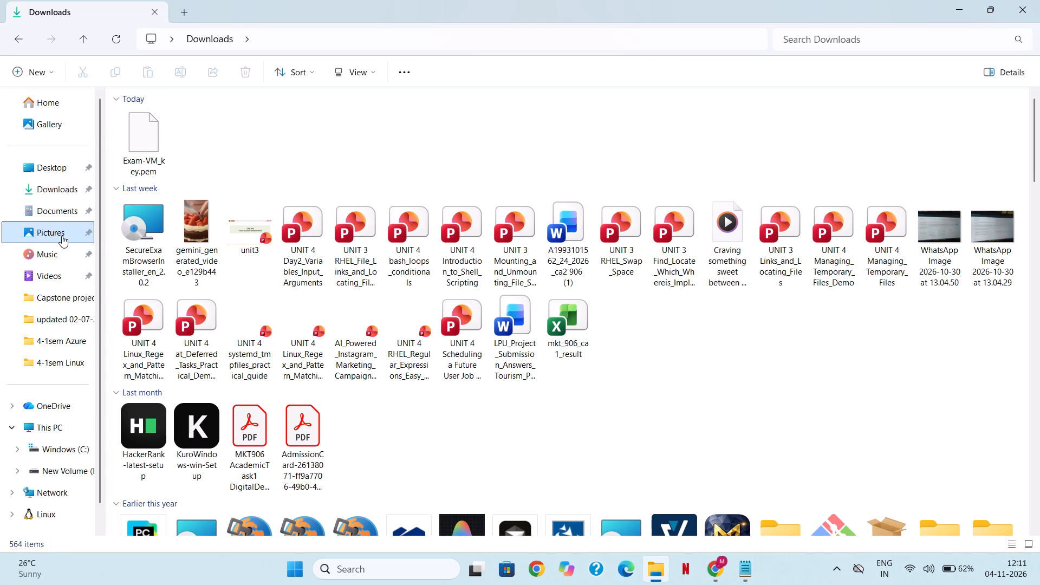
pyautogui.doubleClick(403, 120)
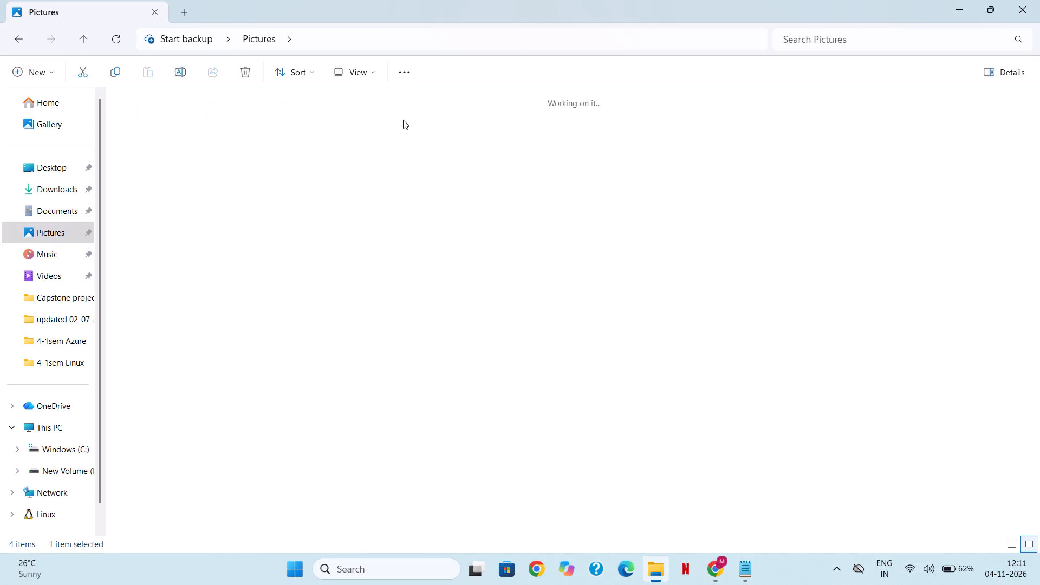
pyautogui.scroll(-17, 389, 313)
pyautogui.scroll(-9, 389, 313)
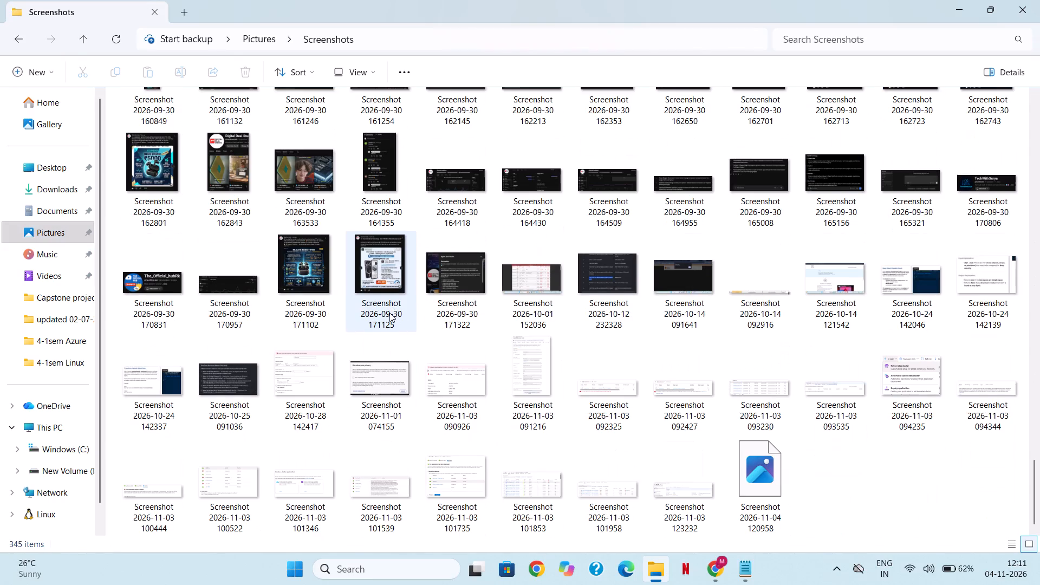
pyautogui.doubleClick(773, 485)
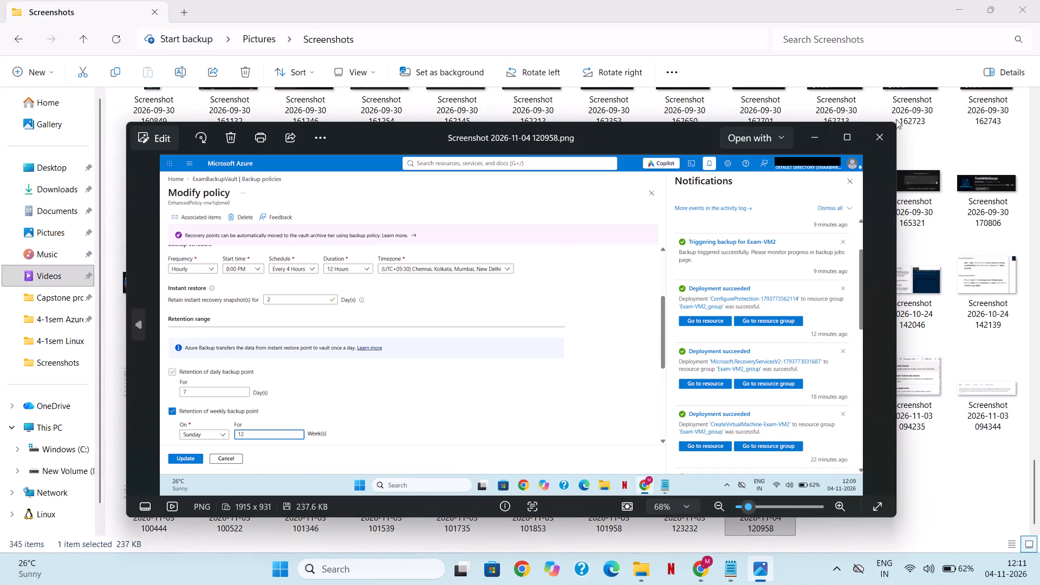
pyautogui.click(885, 130)
pyautogui.click(1039, 0)
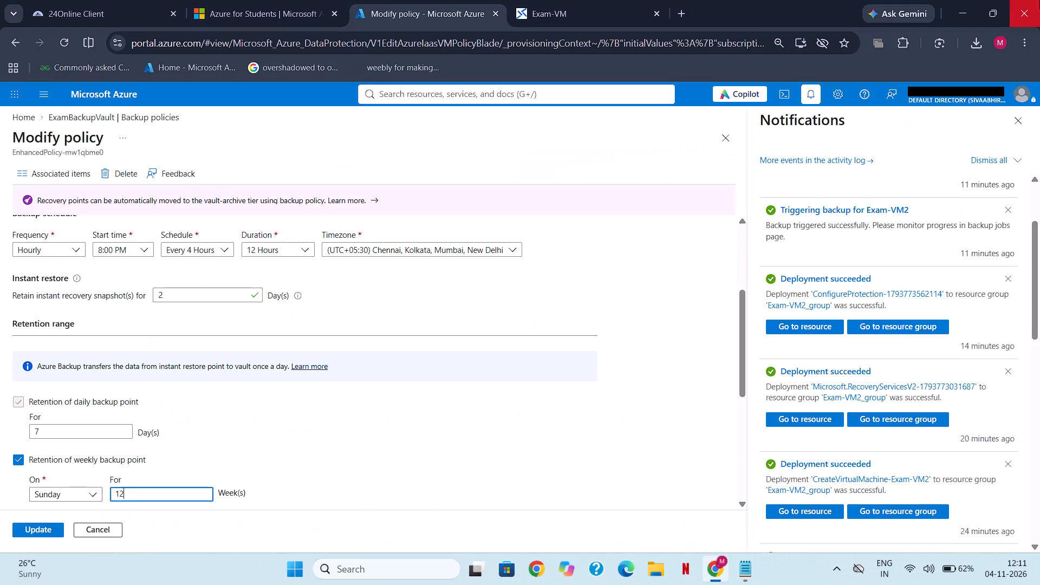
# Leave the policy without updating it, open the list of resource groups, and capture a screenshot of the portal page.
pyautogui.scroll(5, 589, 459)
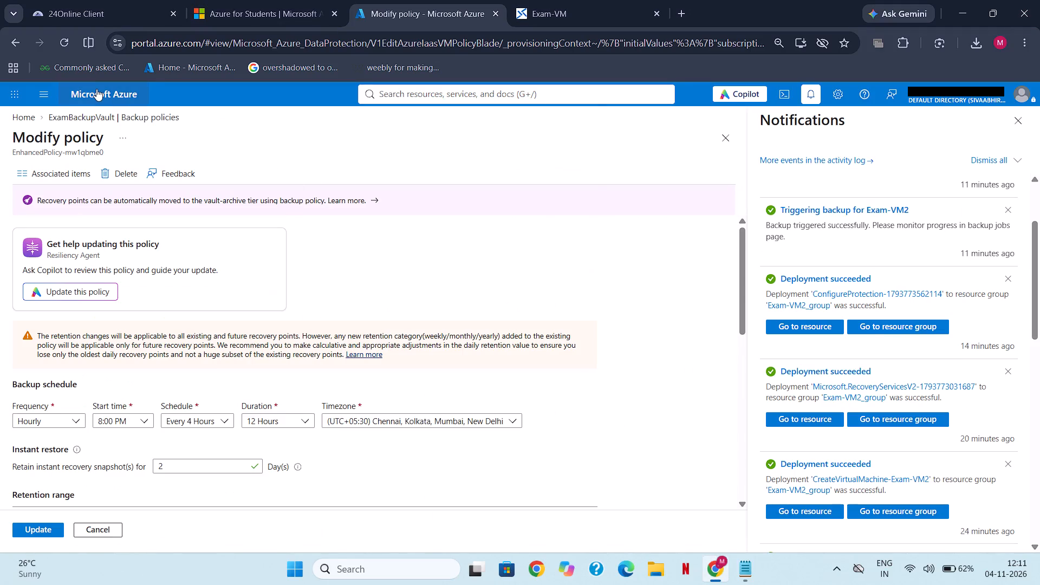
pyautogui.click(96, 89)
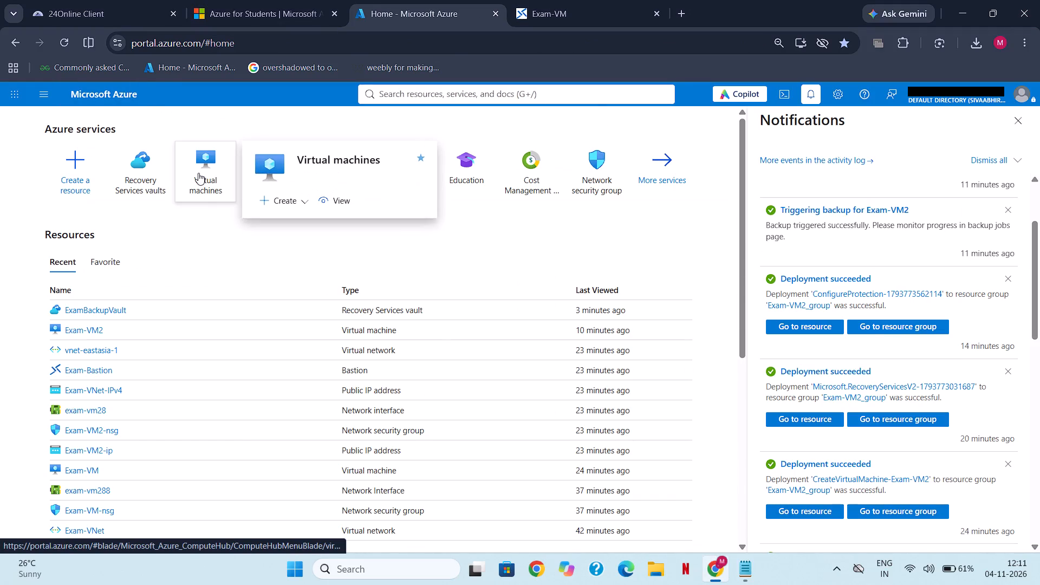
pyautogui.click(199, 284)
pyautogui.click(384, 160)
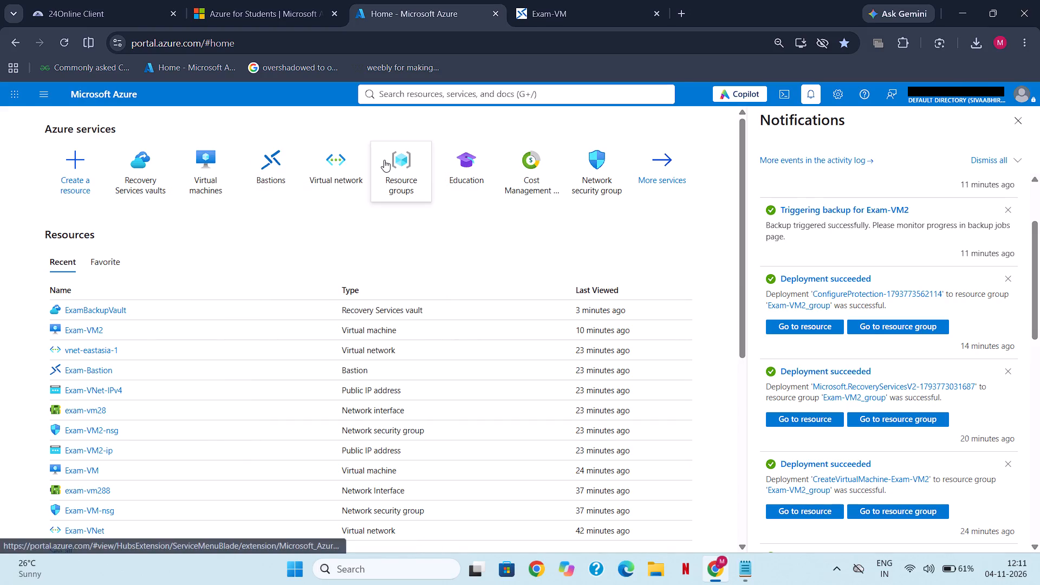
pyautogui.scroll(1, 292, 336)
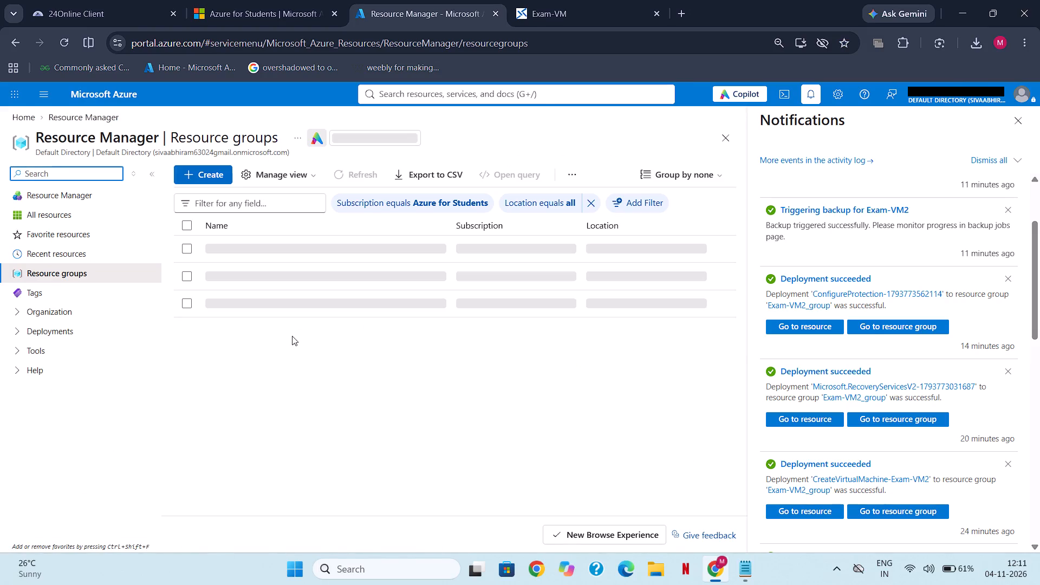
pyautogui.scroll(1, 292, 336)
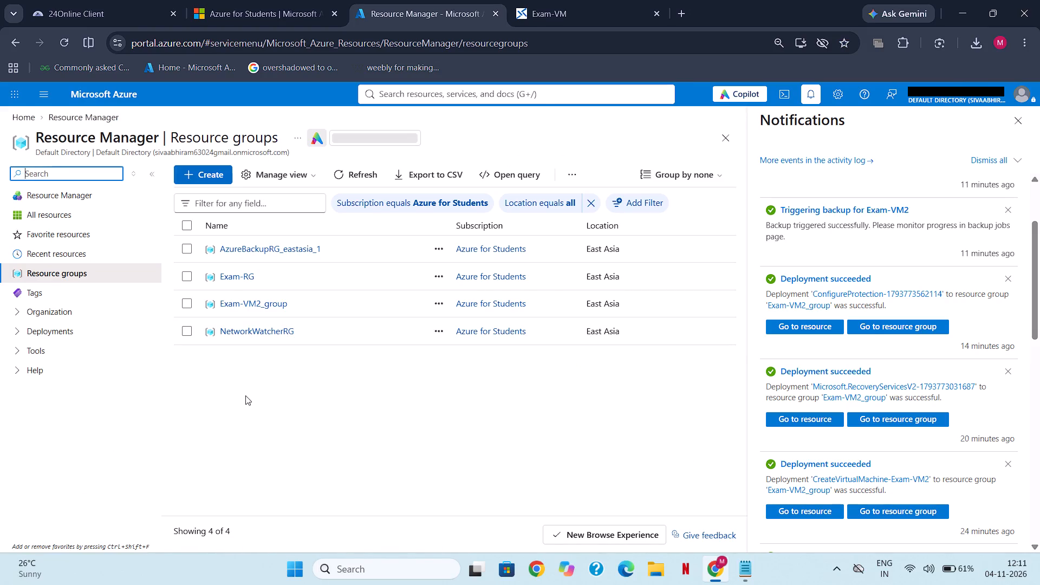
pyautogui.press('Print')
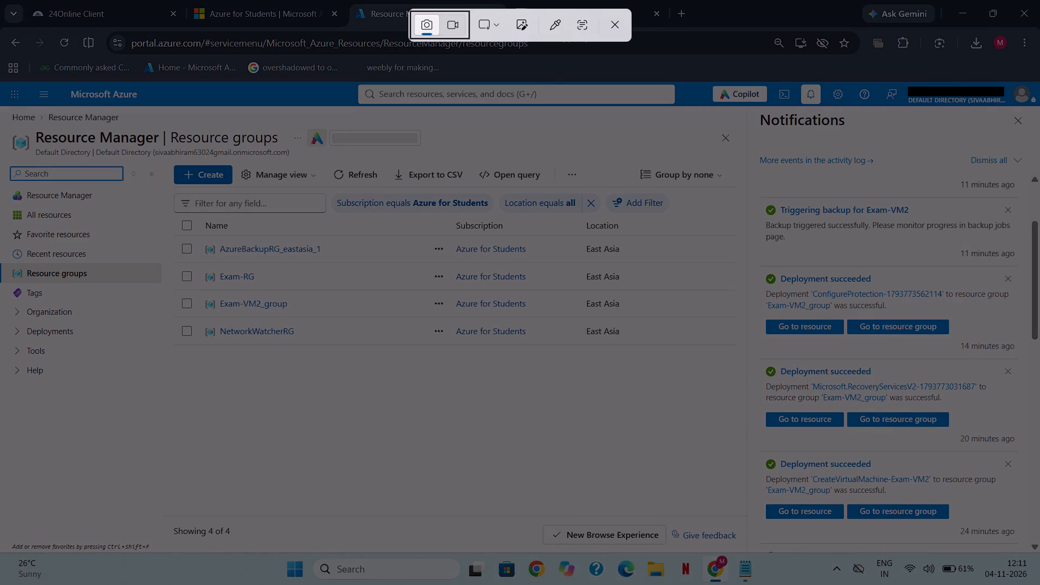
pyautogui.moveTo(0, 79); pyautogui.dragTo(597, 351)
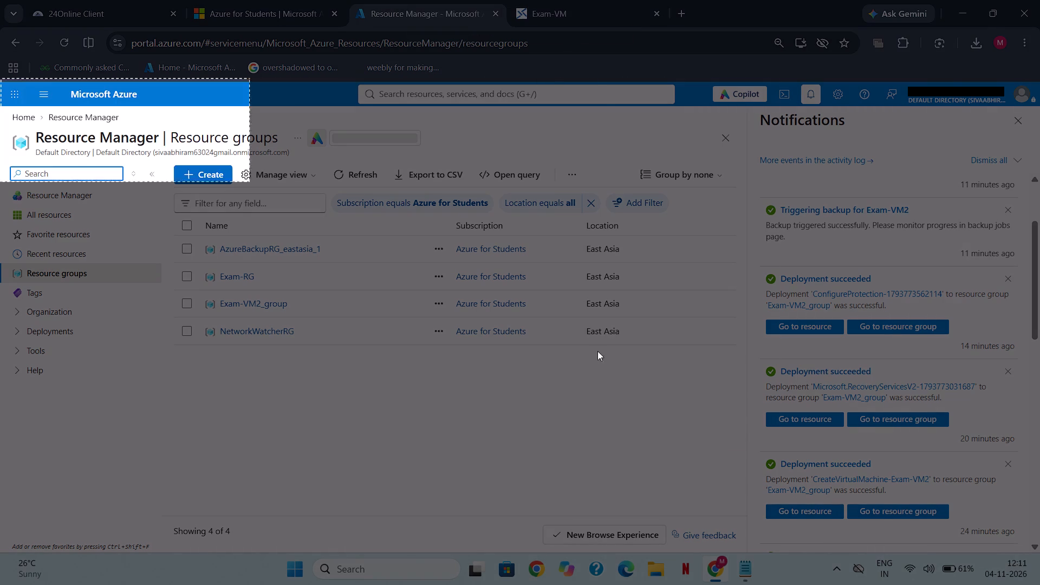
pyautogui.moveTo(597, 351); pyautogui.dragTo(1038, 582)
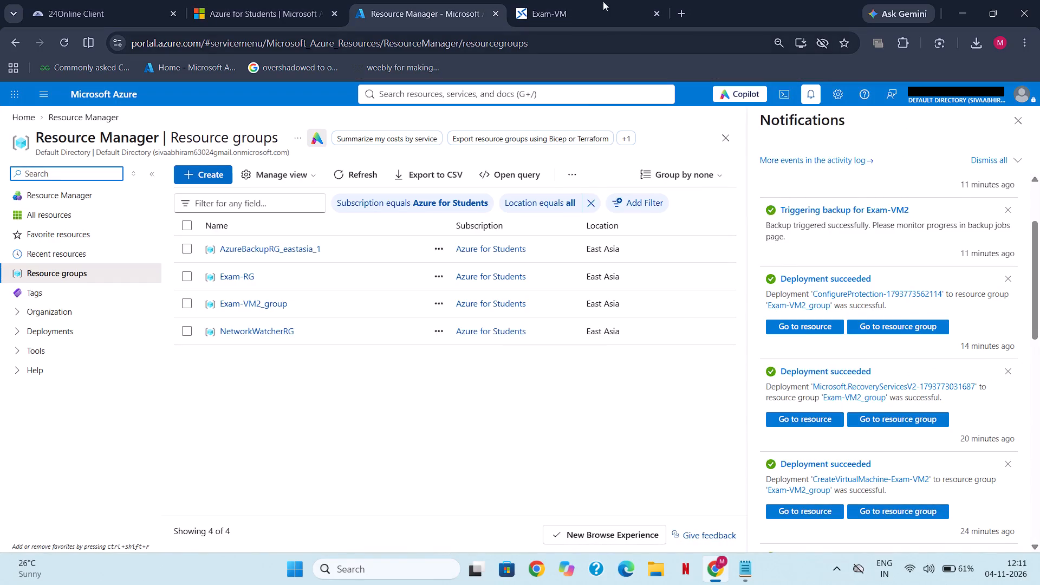
# Open the overview of the Exam-VNet virtual network from the virtual networks list.
pyautogui.click(92, 94)
pyautogui.click(477, 98)
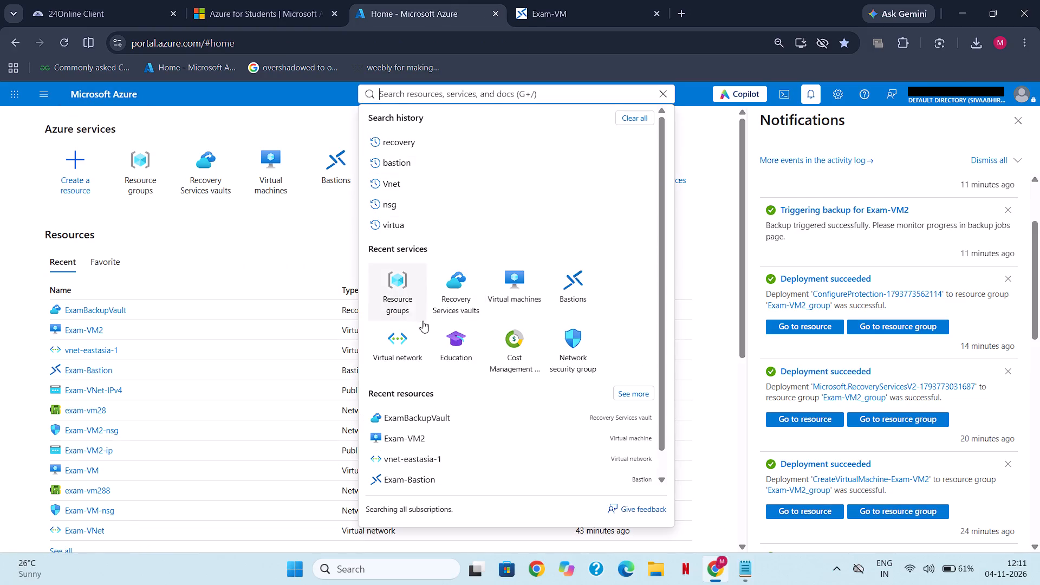
pyautogui.click(413, 335)
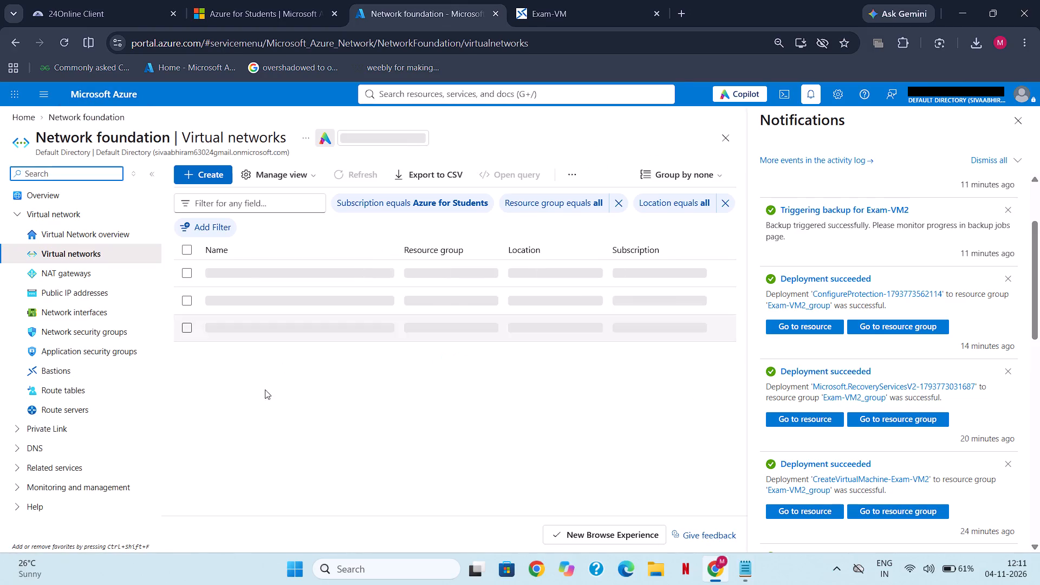
pyautogui.scroll(1, 259, 395)
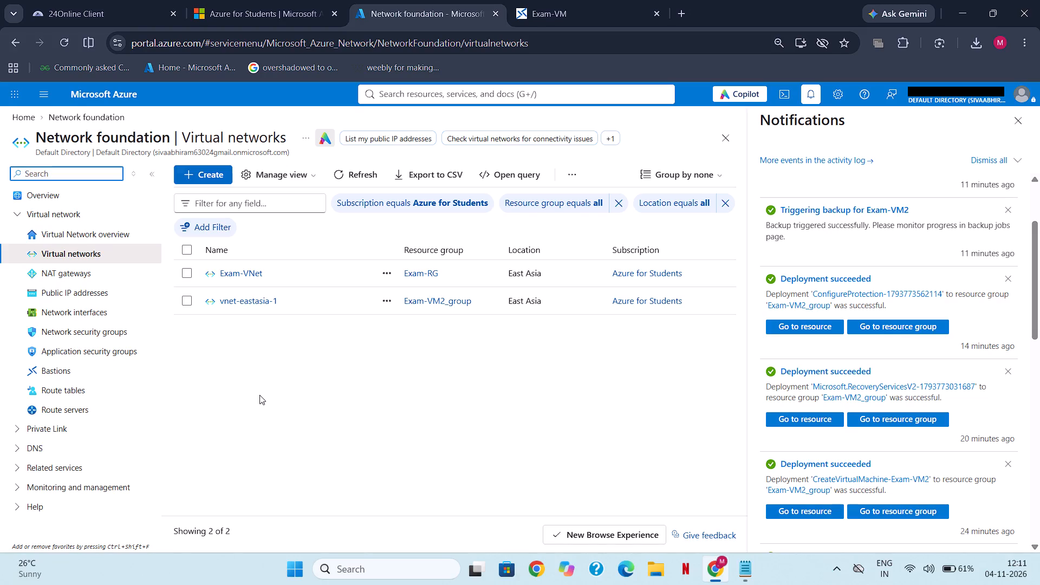
pyautogui.click(236, 271)
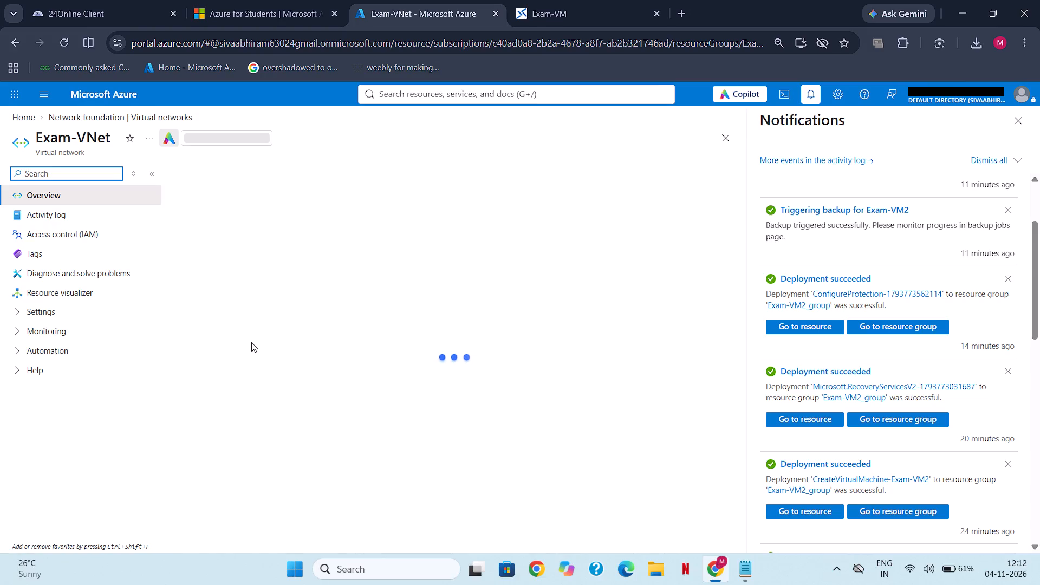
pyautogui.scroll(1, 251, 342)
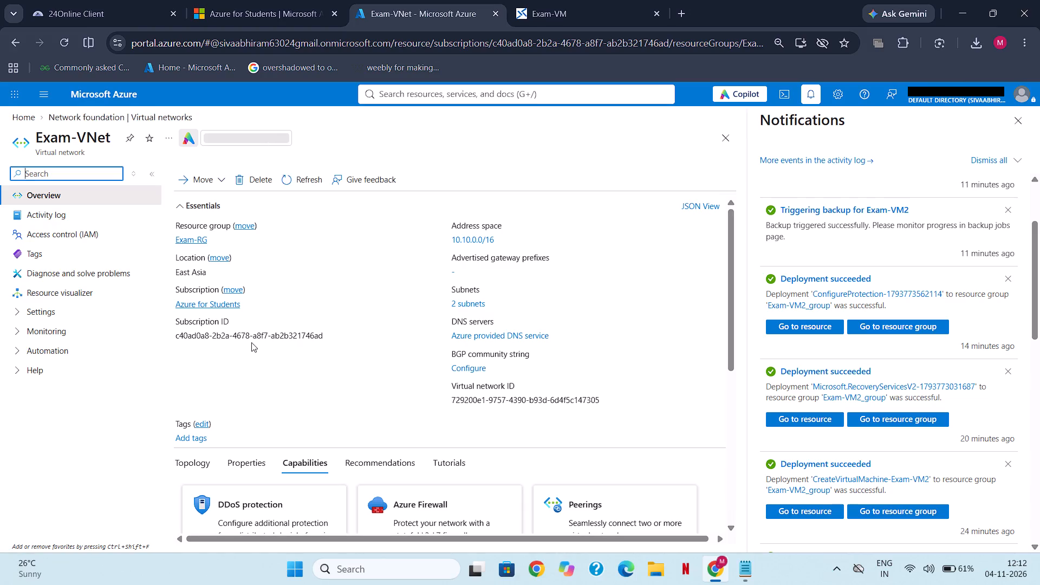
# Capture a screenshot of the portal page showing the Exam-VNet overview, from the portal header down to the taskbar.
pyautogui.scroll(1, 251, 342)
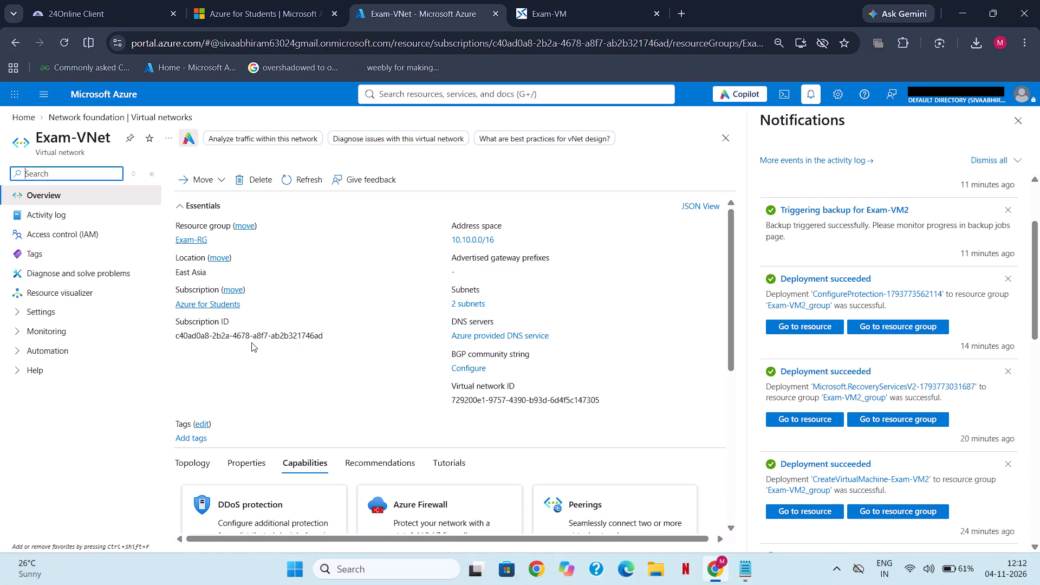
pyautogui.press('Print')
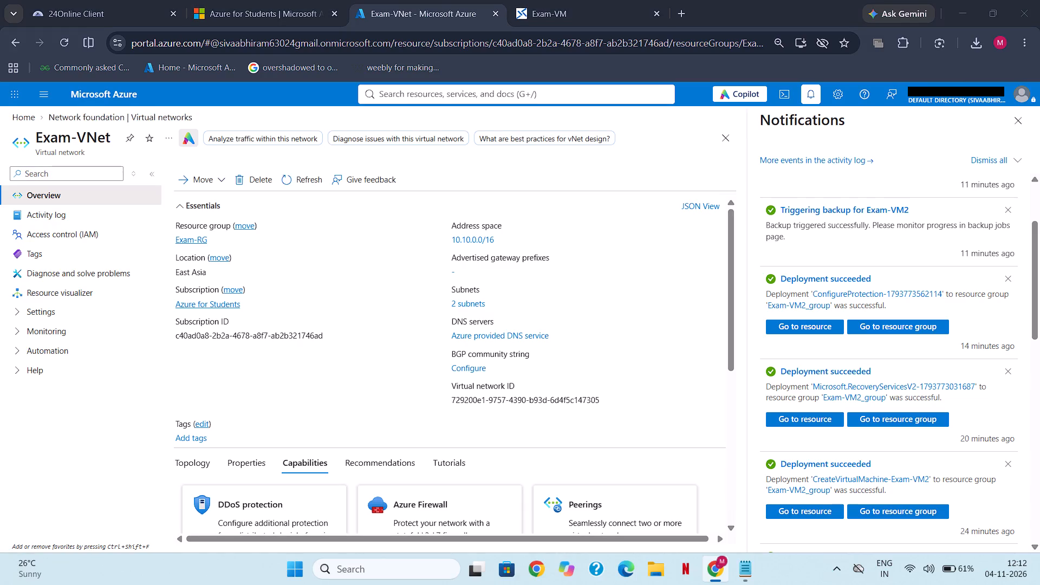
pyautogui.moveTo(0, 80); pyautogui.dragTo(1038, 584)
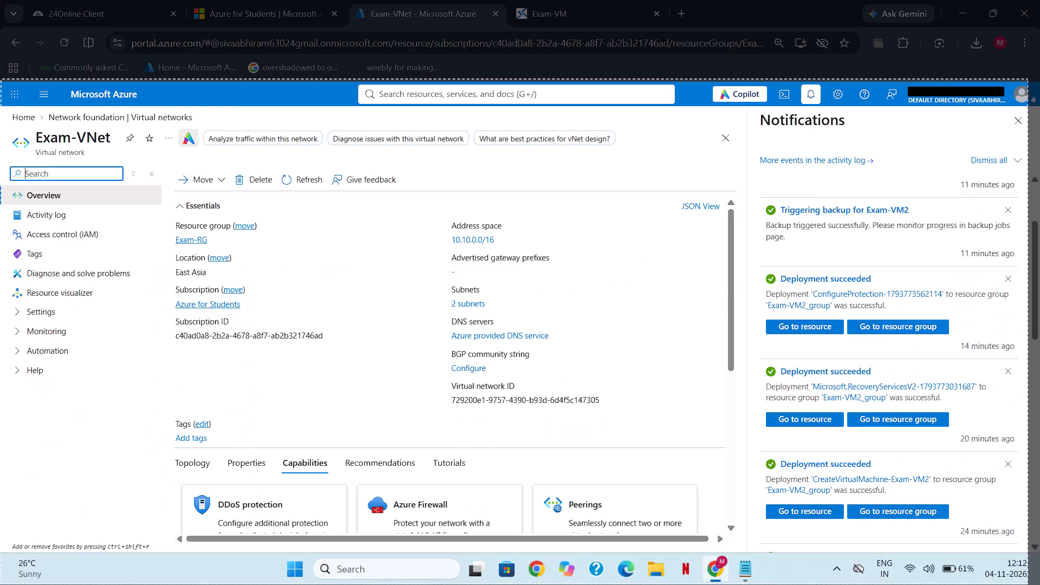
pyautogui.moveTo(1038, 584); pyautogui.dragTo(1037, 584)
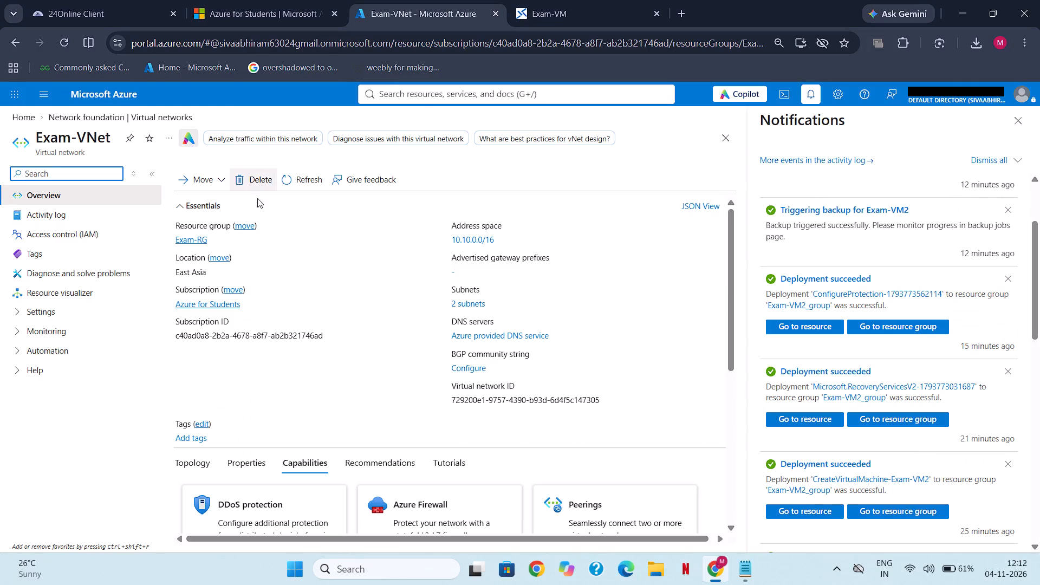
# Find and open the subnets of Exam-VNet, widen the Name column to show full subnet names, and capture a screenshot of the page.
pyautogui.click(80, 173)
pyautogui.write('sub')
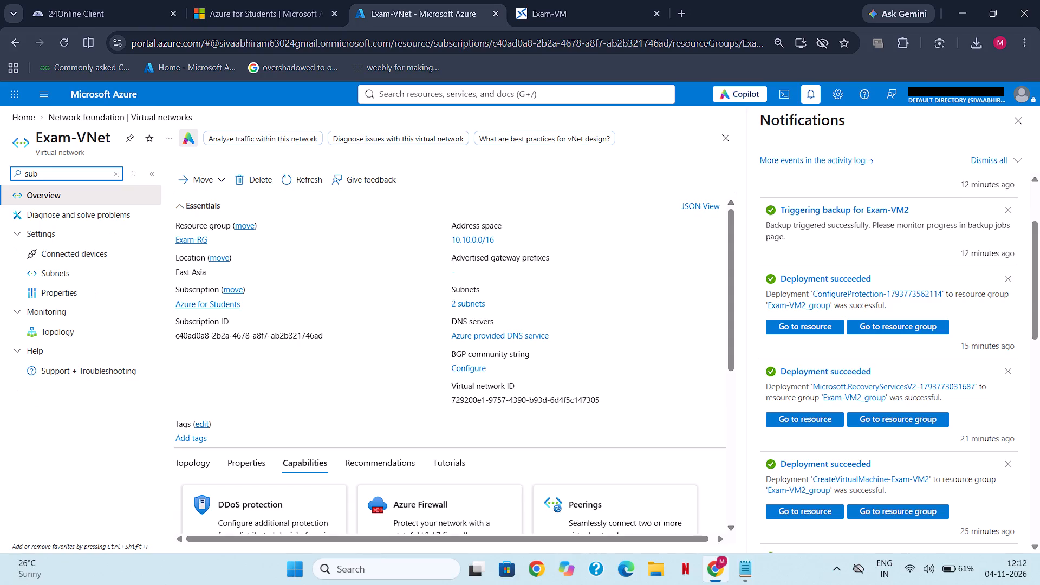
pyautogui.click(66, 278)
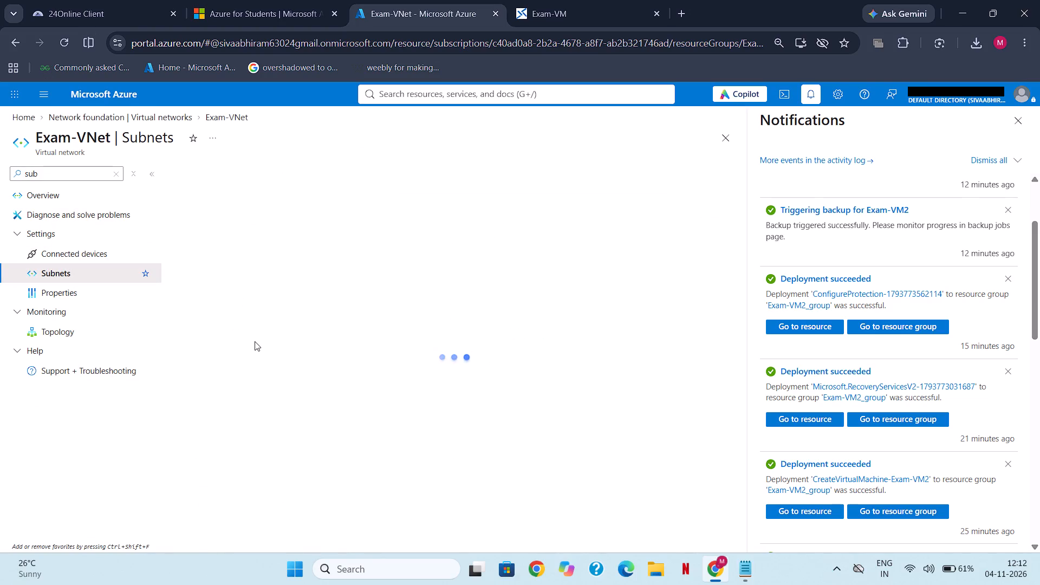
pyautogui.scroll(1, 353, 376)
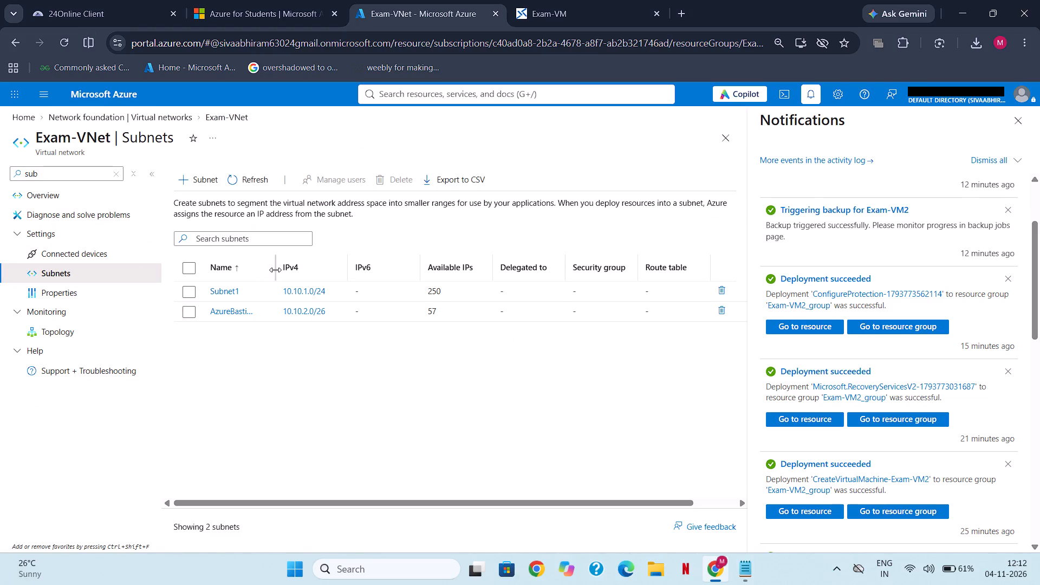
pyautogui.moveTo(275, 270); pyautogui.dragTo(353, 269)
pyautogui.press('Print')
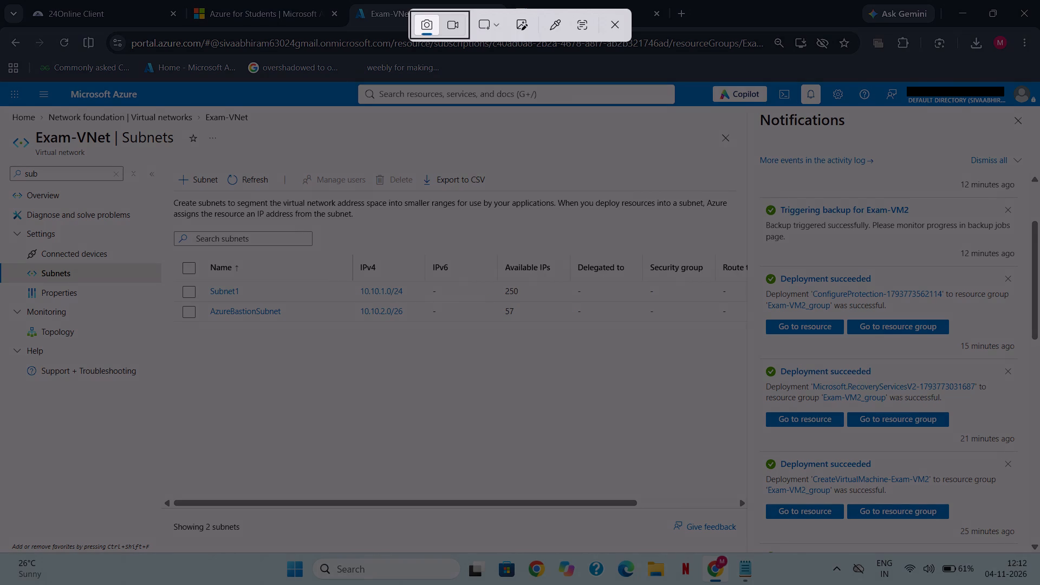
pyautogui.moveTo(2, 79); pyautogui.dragTo(1039, 584)
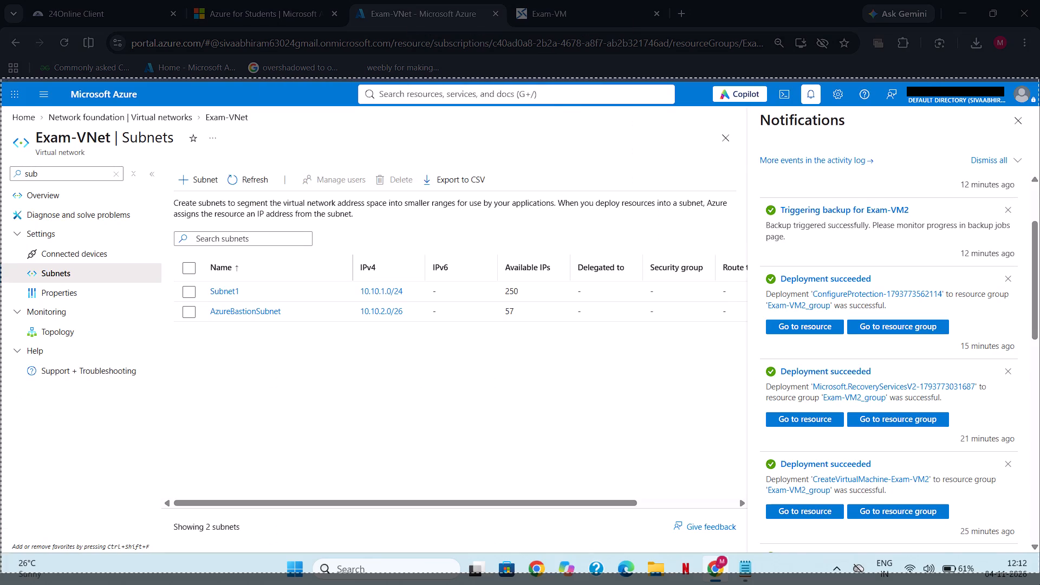
pyautogui.moveTo(1039, 584); pyautogui.dragTo(1038, 584)
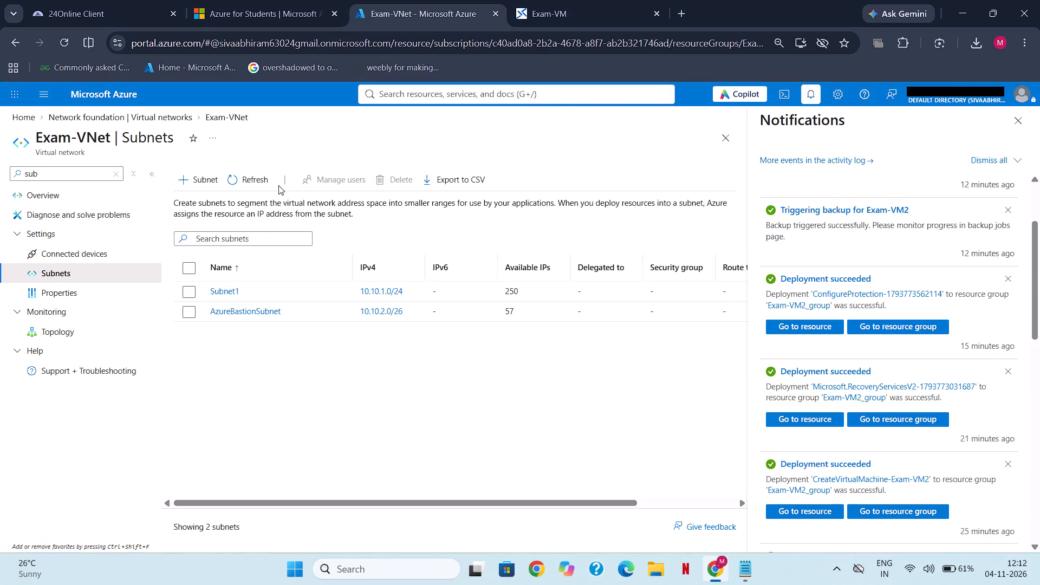
# Open the Exam-VM overview from the list of virtual machines and capture a screenshot of the portal page.
pyautogui.click(104, 96)
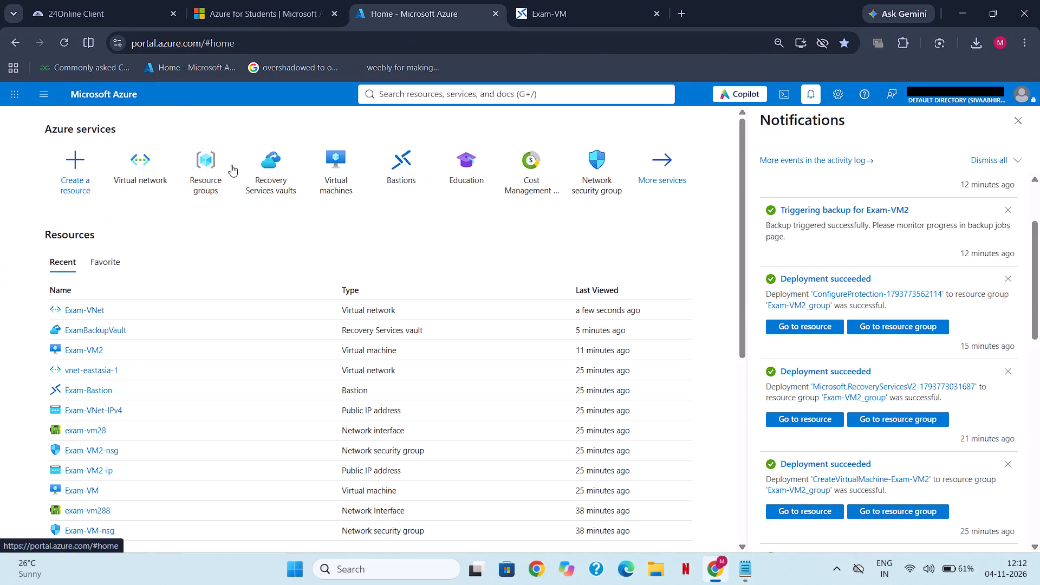
pyautogui.click(316, 174)
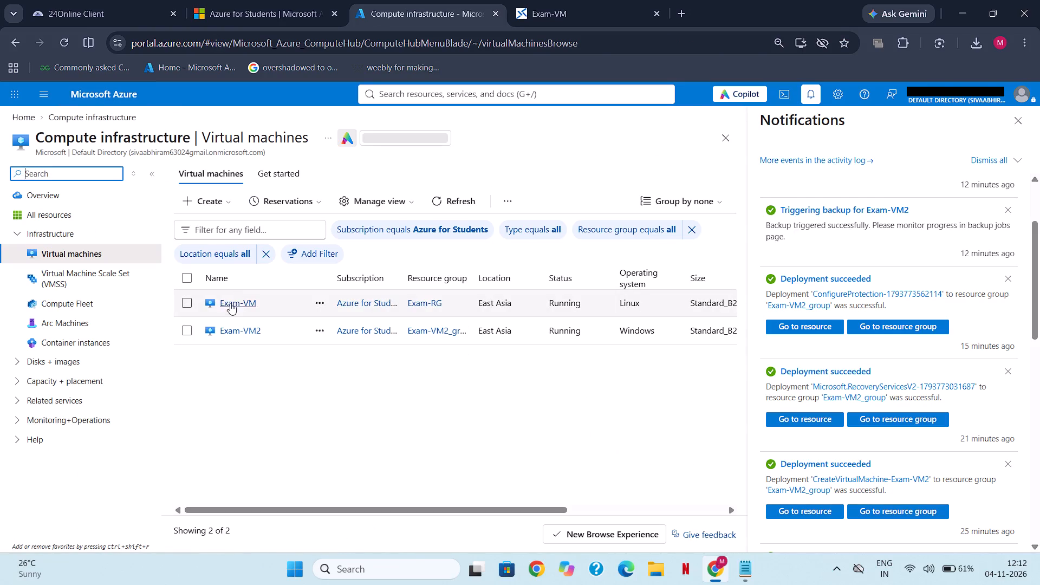
pyautogui.click(231, 305)
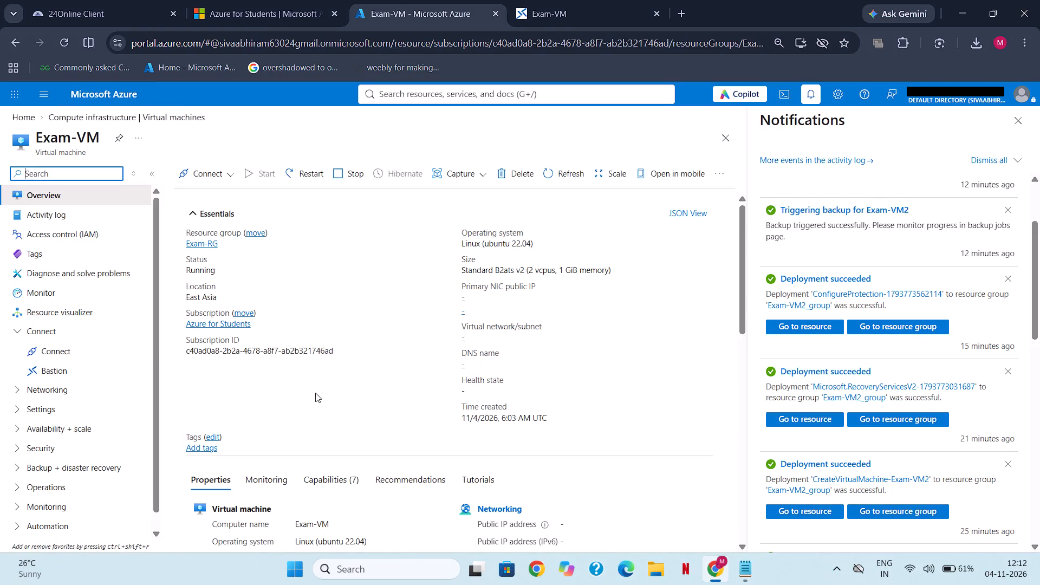
pyautogui.press('Print')
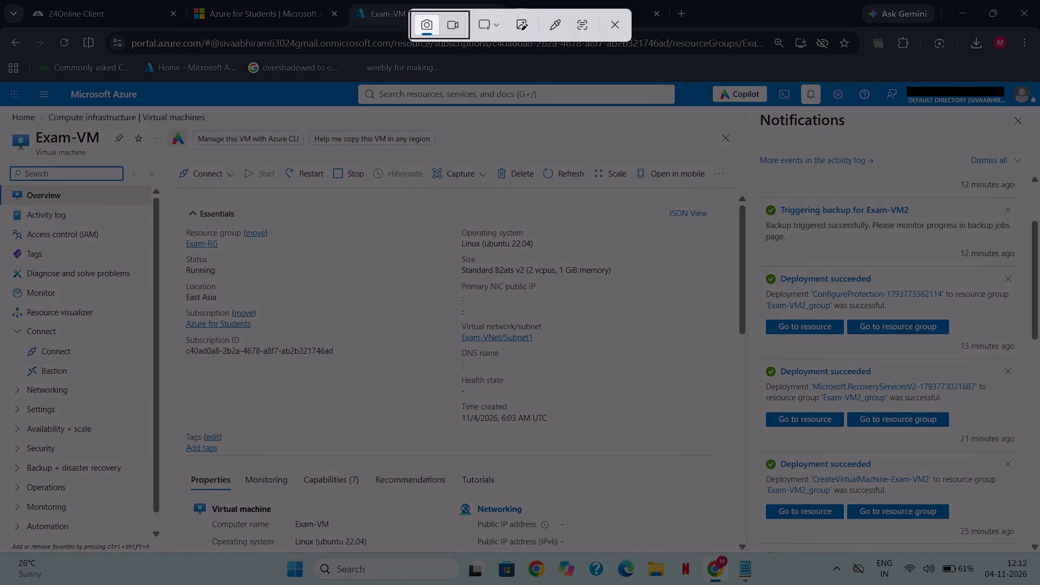
pyautogui.moveTo(0, 81); pyautogui.dragTo(1039, 584)
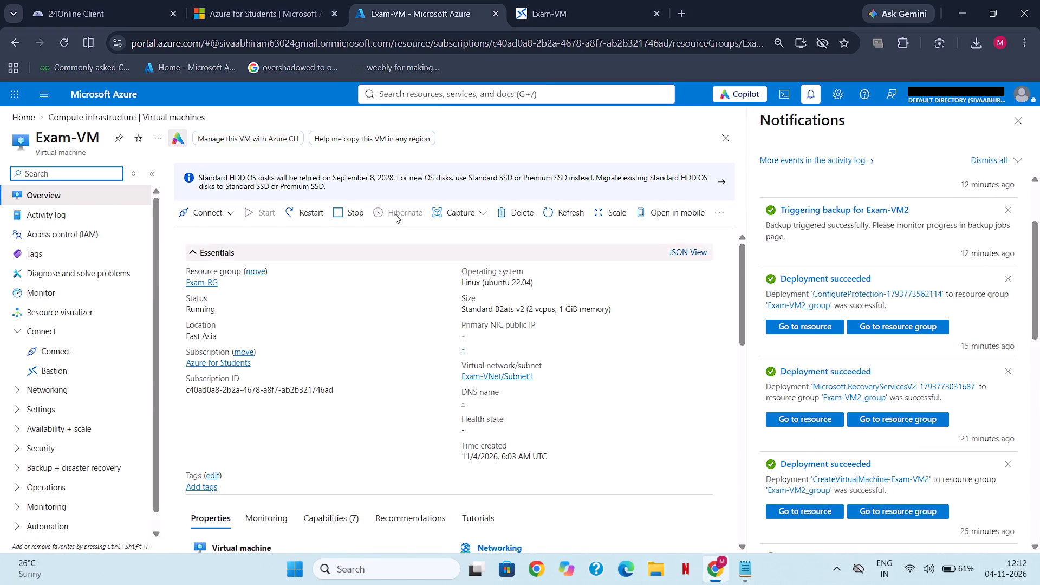
# Search the portal for "bas", open the Exam-Bastion overview, close the notifications, and capture a screenshot of the page.
pyautogui.click(394, 95)
pyautogui.write('ba')
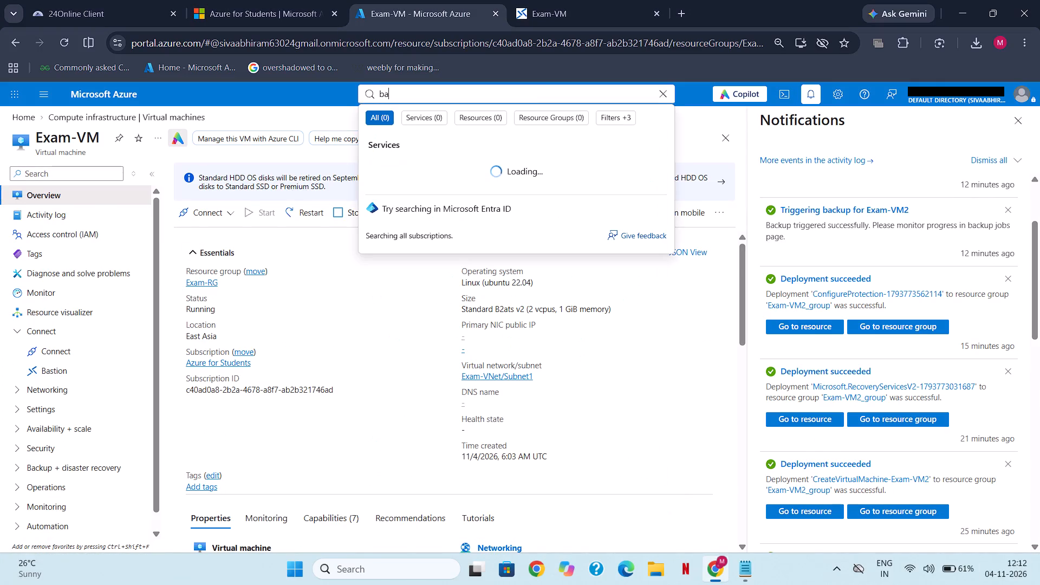
pyautogui.press('s')
pyautogui.click(400, 168)
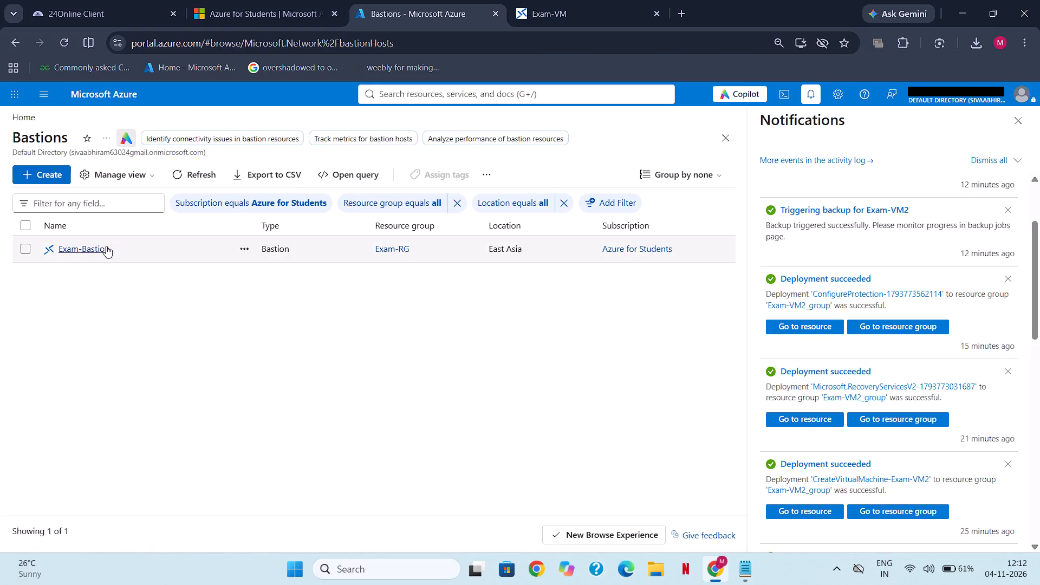
pyautogui.click(96, 248)
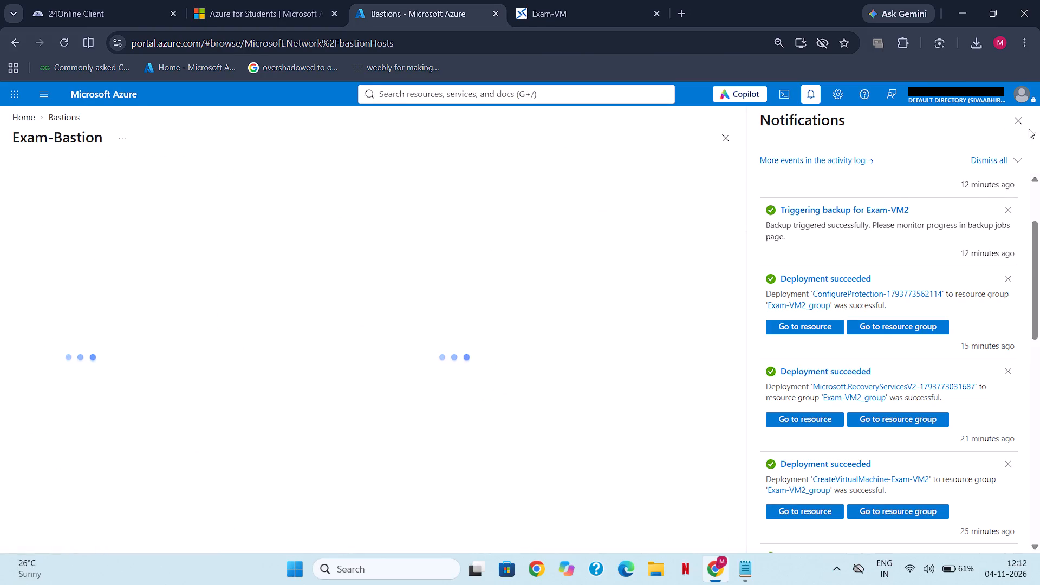
pyautogui.click(1024, 124)
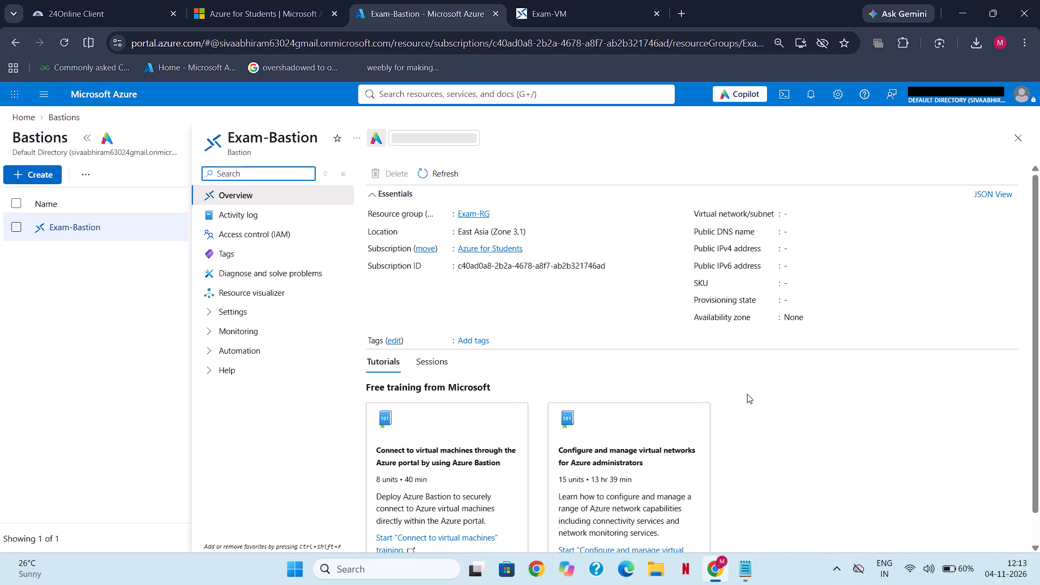
pyautogui.press('Print')
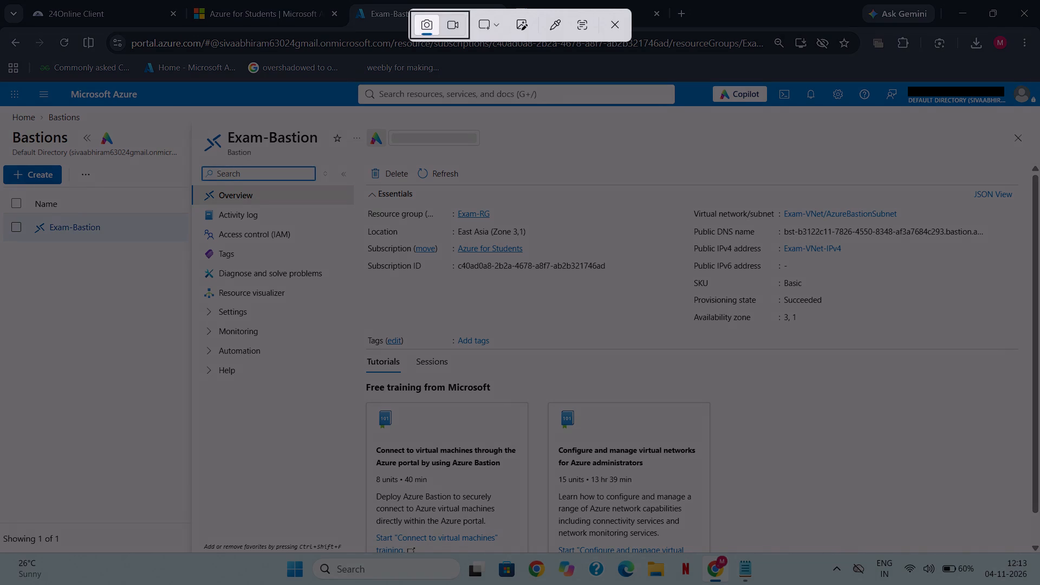
pyautogui.moveTo(1, 80); pyautogui.dragTo(781, 453)
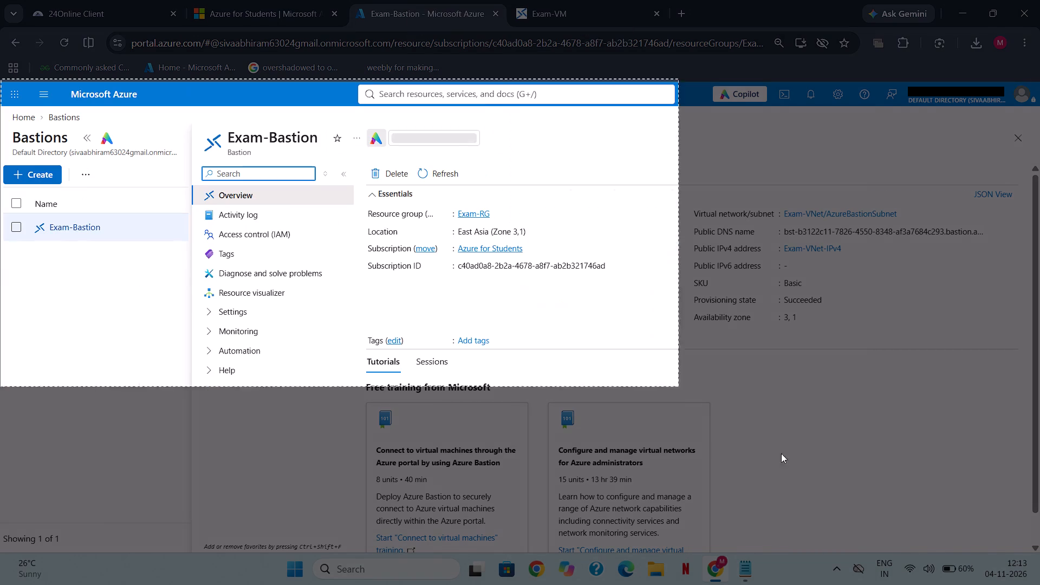
pyautogui.moveTo(781, 453); pyautogui.dragTo(1039, 583)
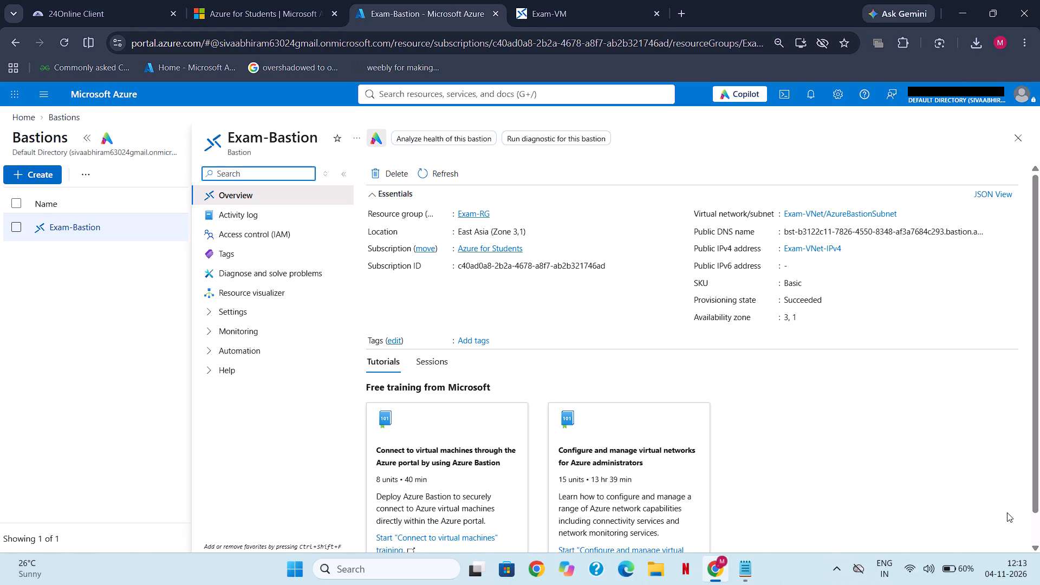
# In File Explorer, open the newest capture in the Pictures Screenshots folder to check it, and close the image.
pyautogui.click(658, 562)
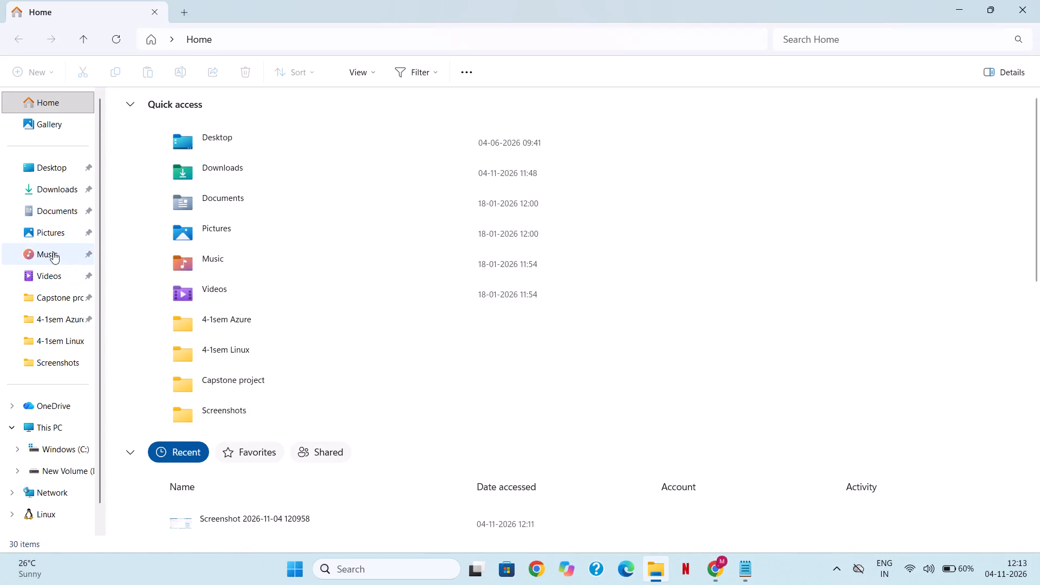
pyautogui.click(47, 232)
pyautogui.click(341, 138)
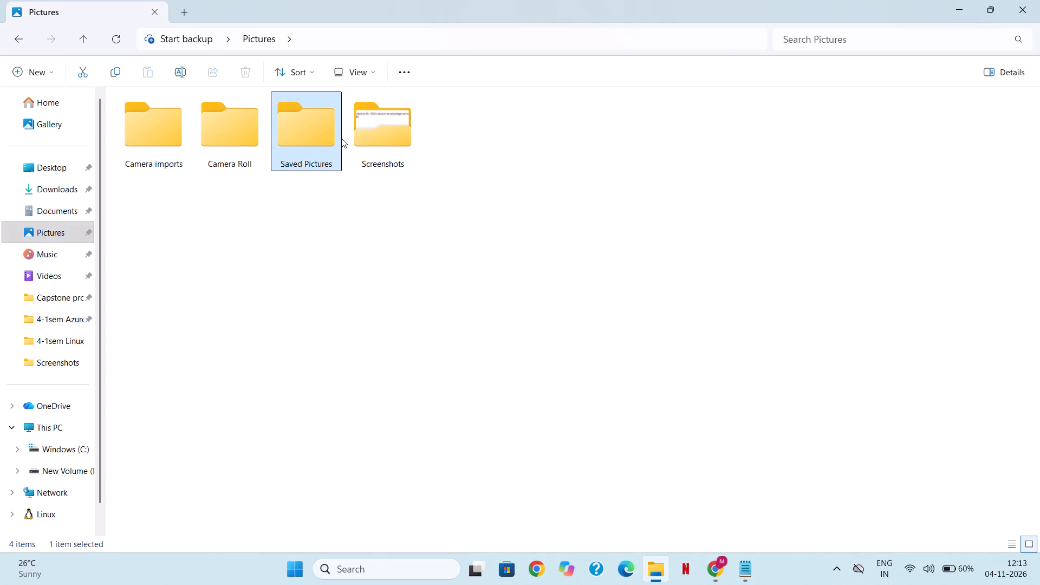
pyautogui.doubleClick(363, 135)
pyautogui.scroll(-10, 597, 357)
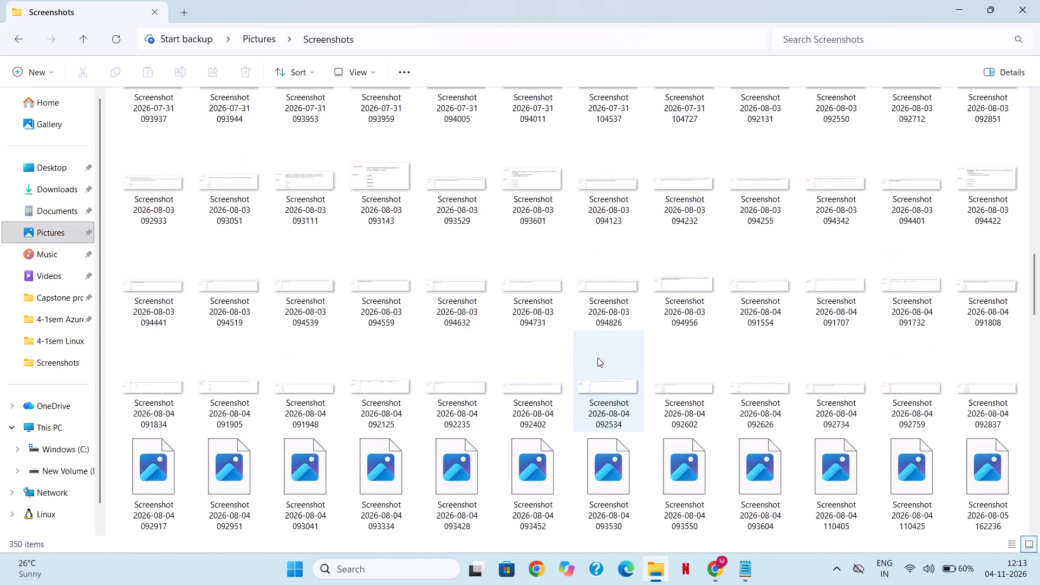
pyautogui.scroll(-9, 597, 357)
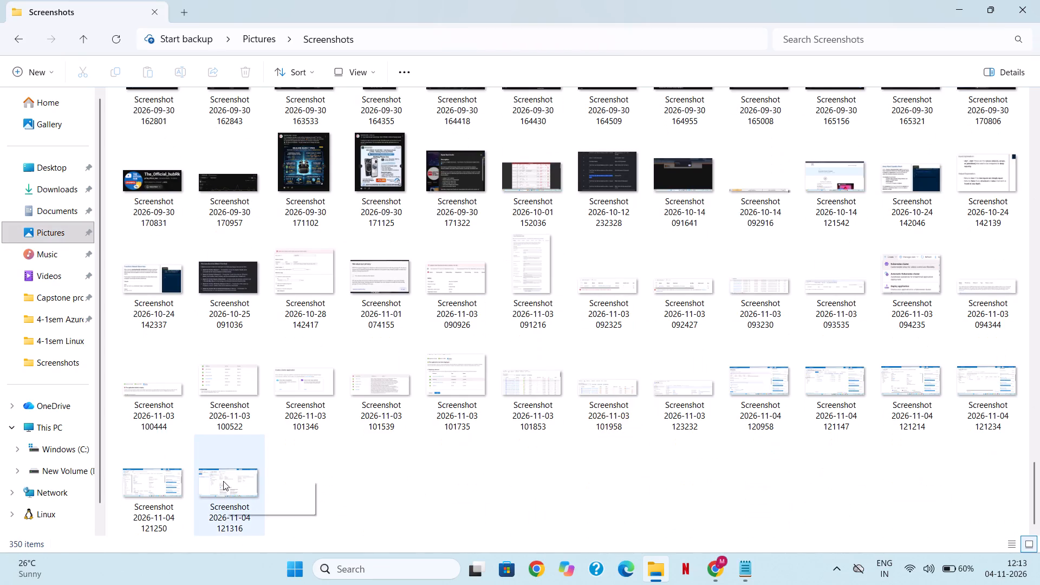
pyautogui.doubleClick(223, 481)
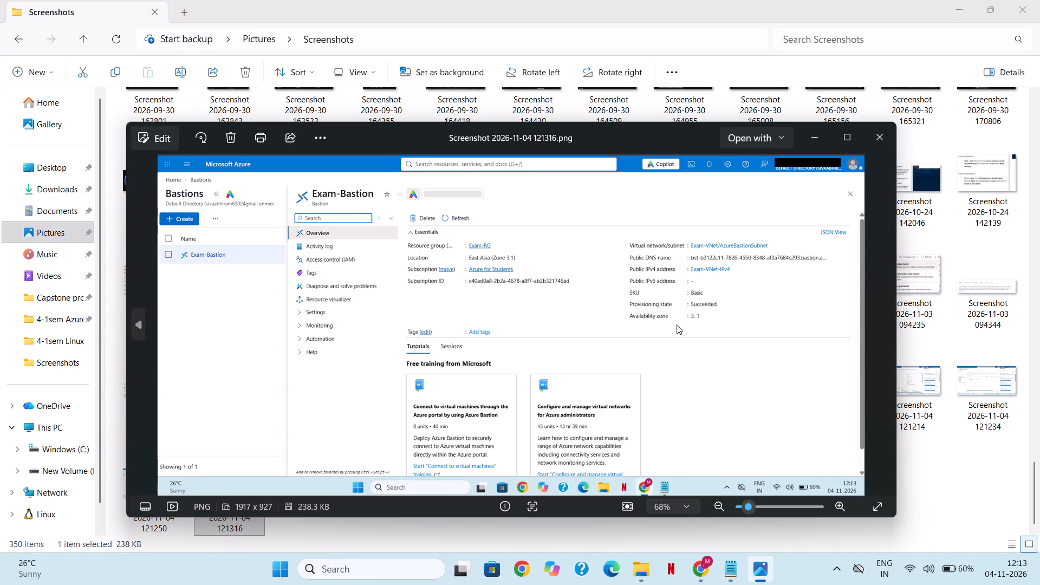
pyautogui.click(885, 138)
# Switch back to the Azure portal in Chrome and open the list of virtual machines from the home page.
pyautogui.click(719, 565)
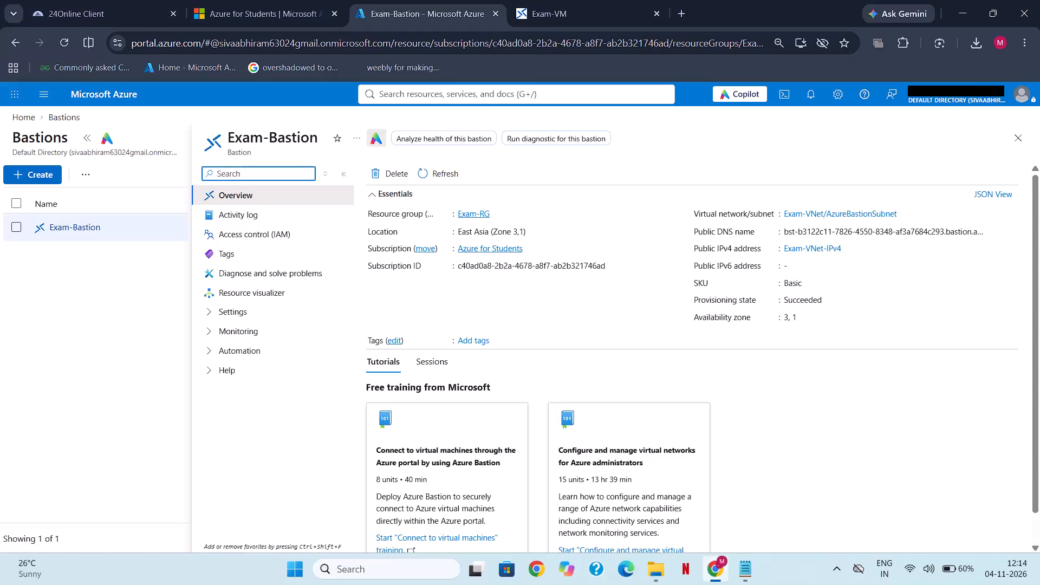
pyautogui.click(121, 100)
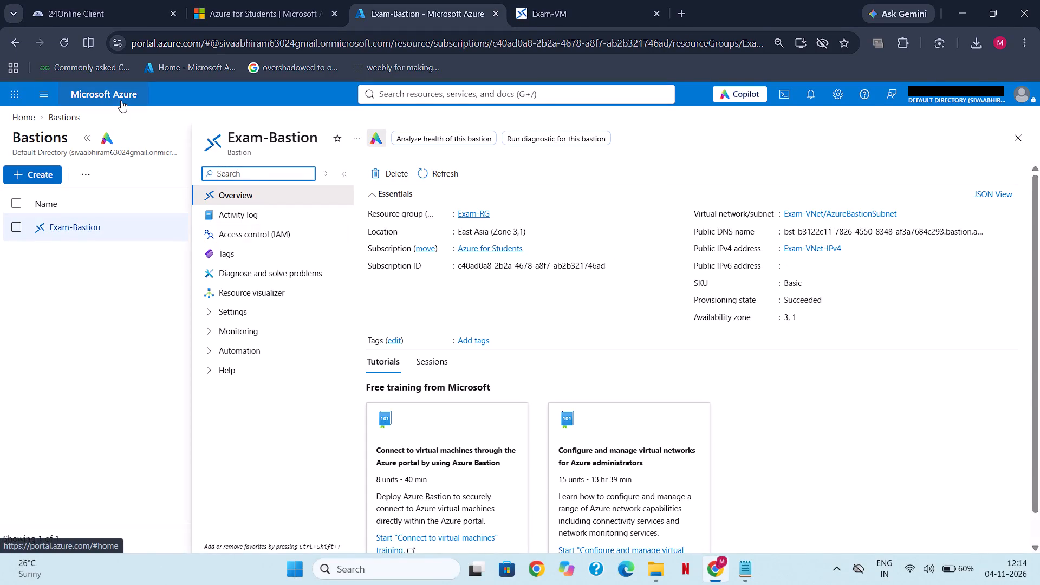
pyautogui.click(343, 157)
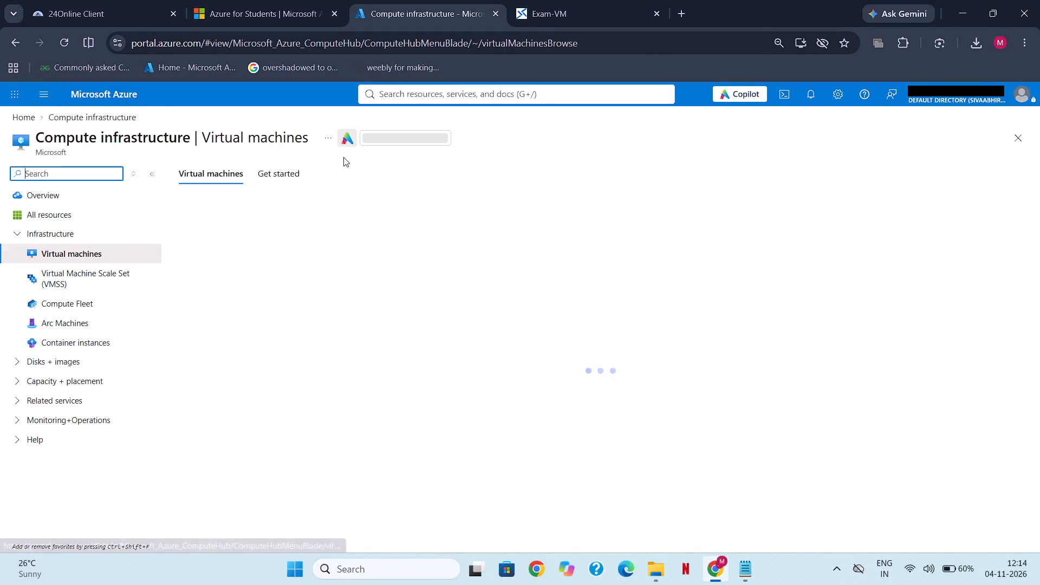
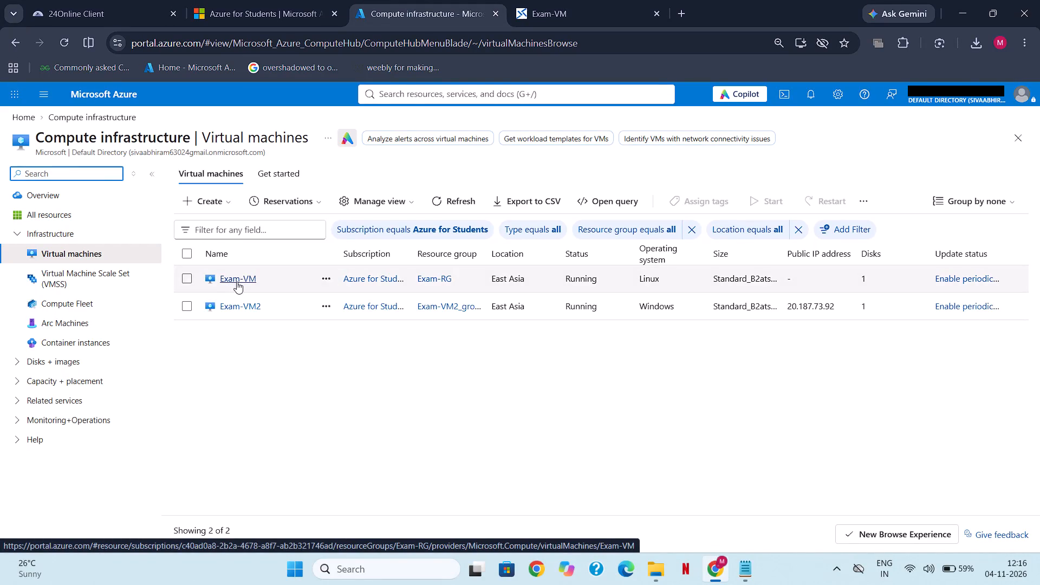
# Open the Bastion connection page of Exam-VM and capture a screenshot of the portal page with its authentication settings.
pyautogui.click(237, 282)
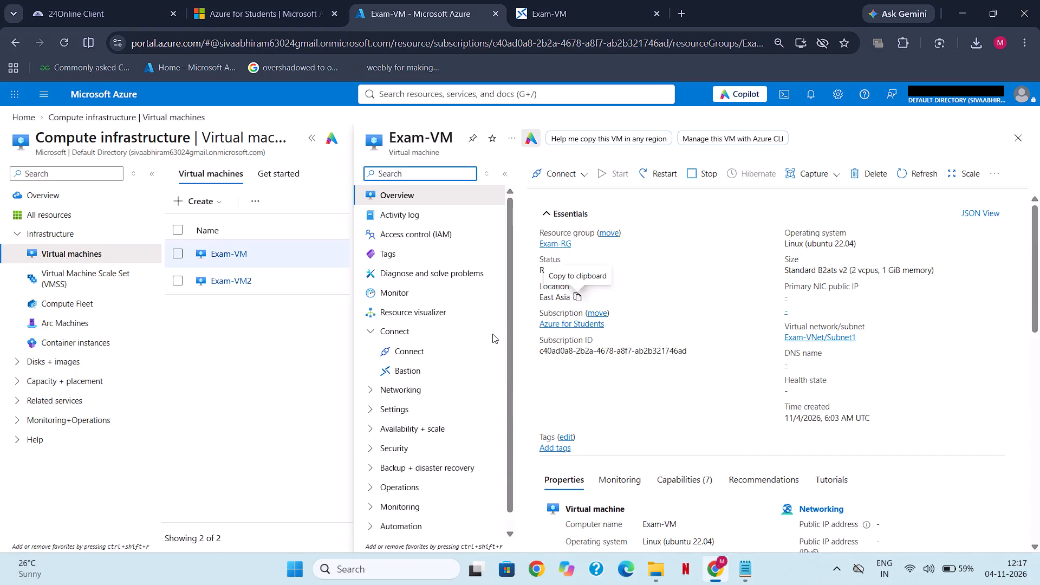
pyautogui.click(400, 371)
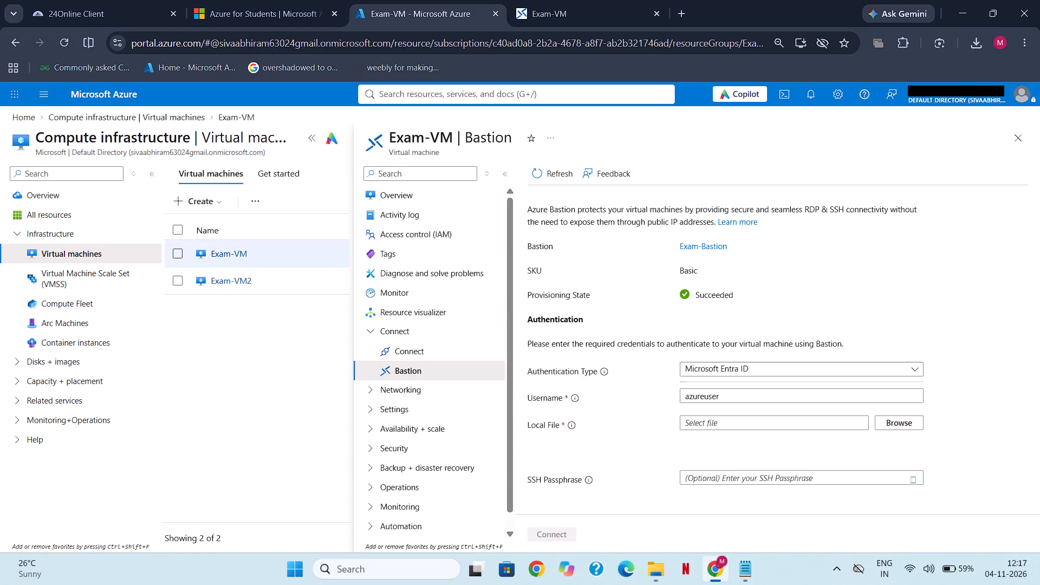
pyautogui.scroll(-2, 628, 365)
pyautogui.scroll(1, 628, 365)
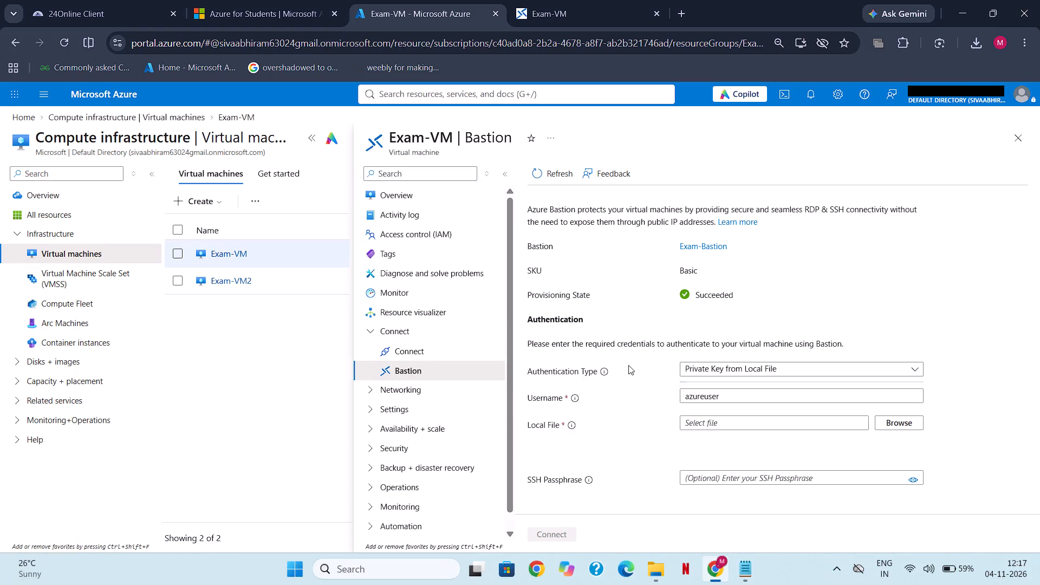
pyautogui.press('Print')
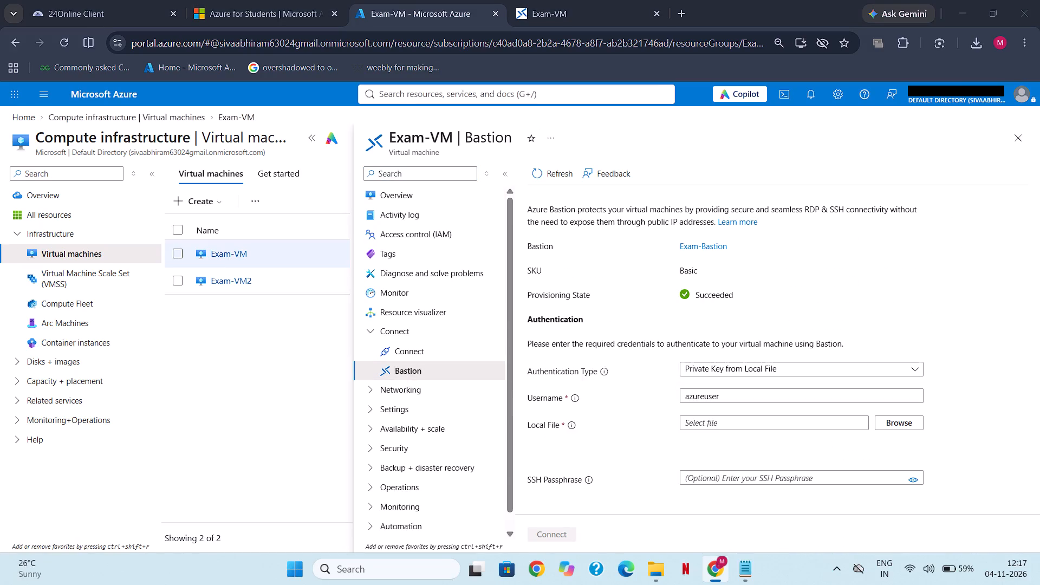
pyautogui.moveTo(1, 76); pyautogui.dragTo(1039, 584)
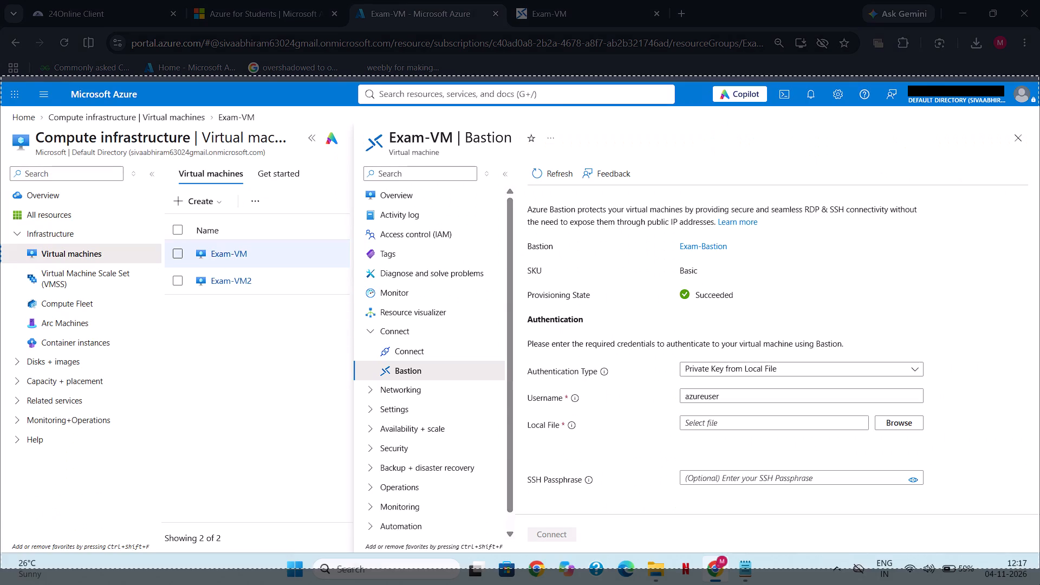
pyautogui.moveTo(1039, 584); pyautogui.dragTo(1039, 583)
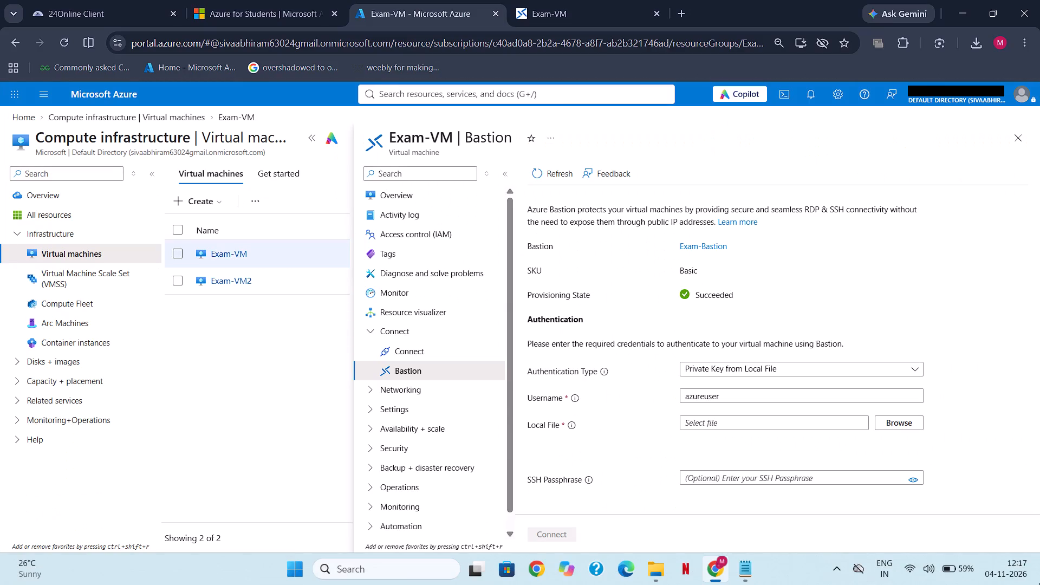
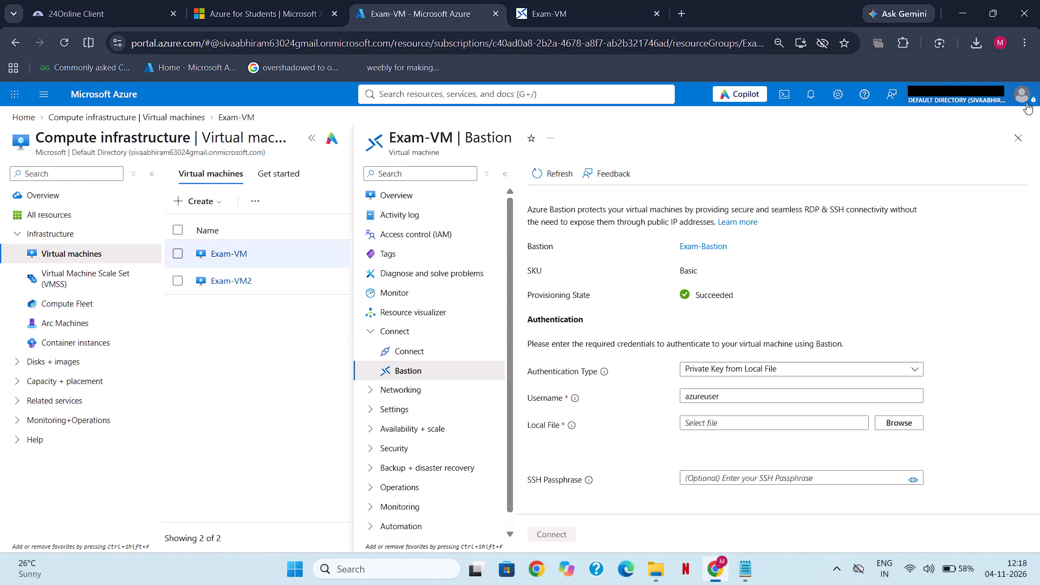
# Capture a screenshot of the Exam-VM Bastion terminal session showing the hostname command.
pyautogui.click(579, 1)
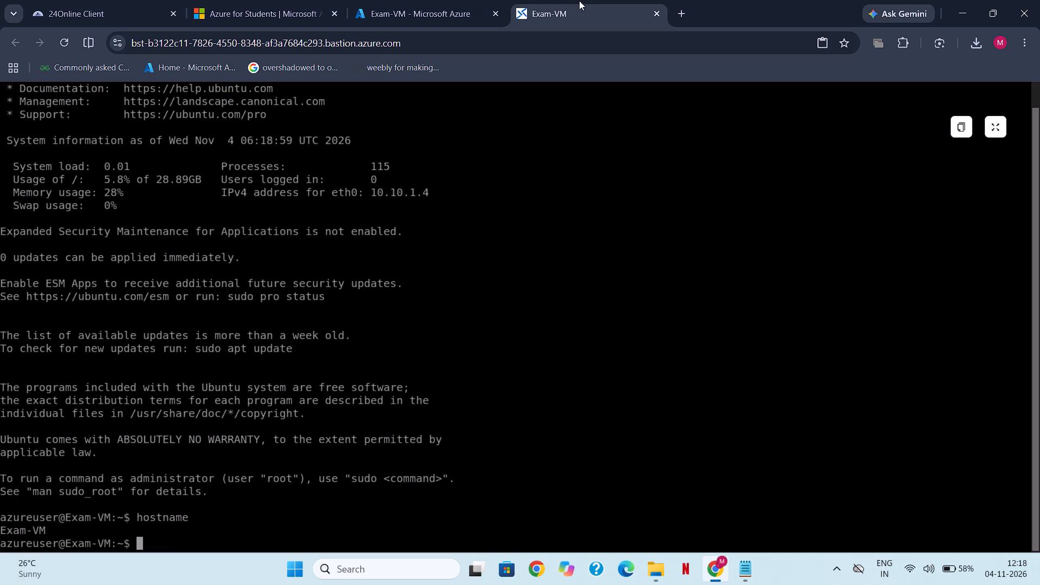
pyautogui.press('Print')
pyautogui.moveTo(0, 77); pyautogui.dragTo(1039, 584)
# Find the virtual machines list in the Azure portal, open Exam-VM2 and capture a screenshot of its overview page.
pyautogui.click(415, 0)
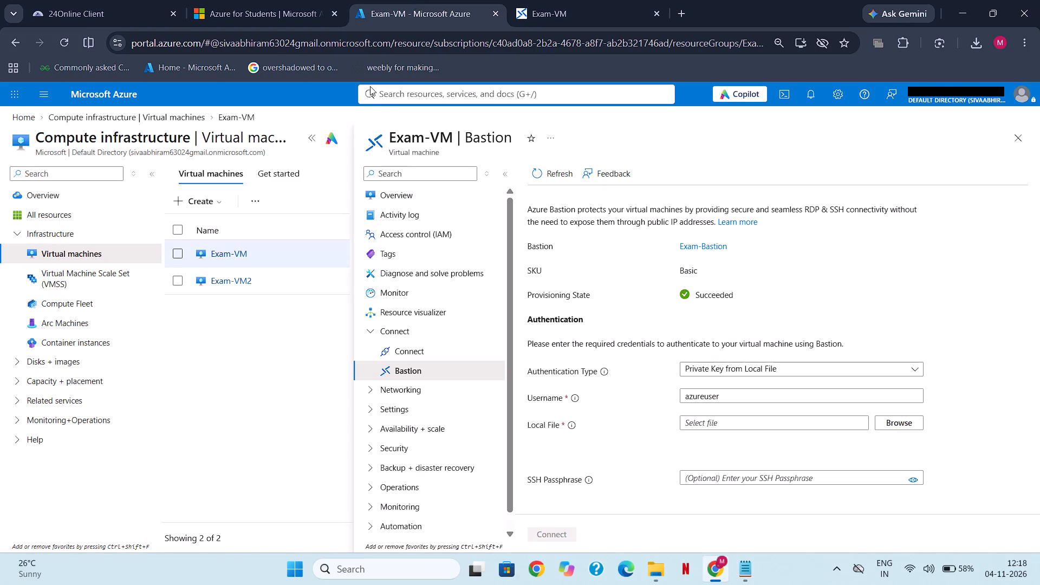
pyautogui.click(417, 100)
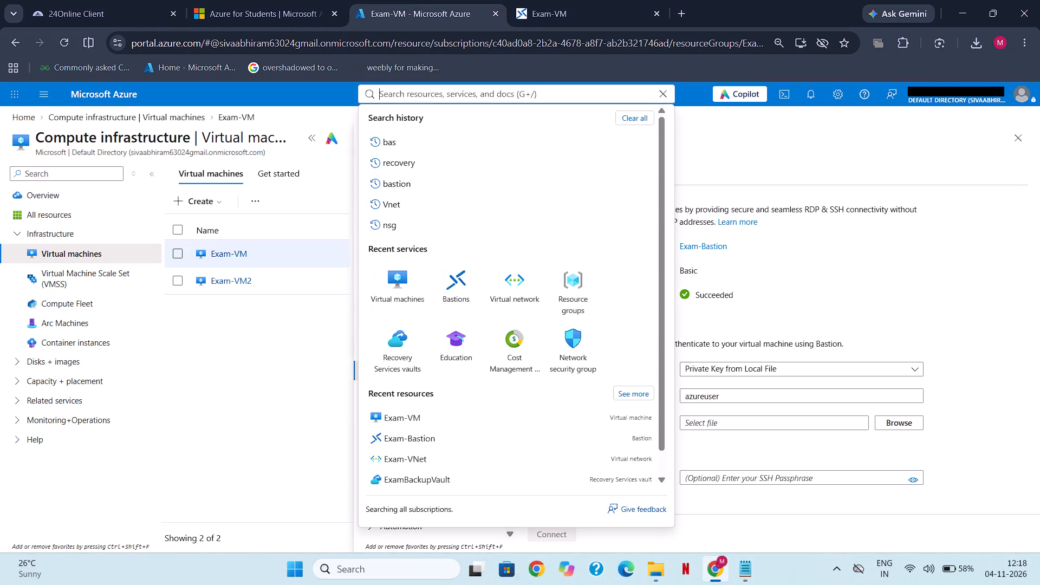
pyautogui.write('vm')
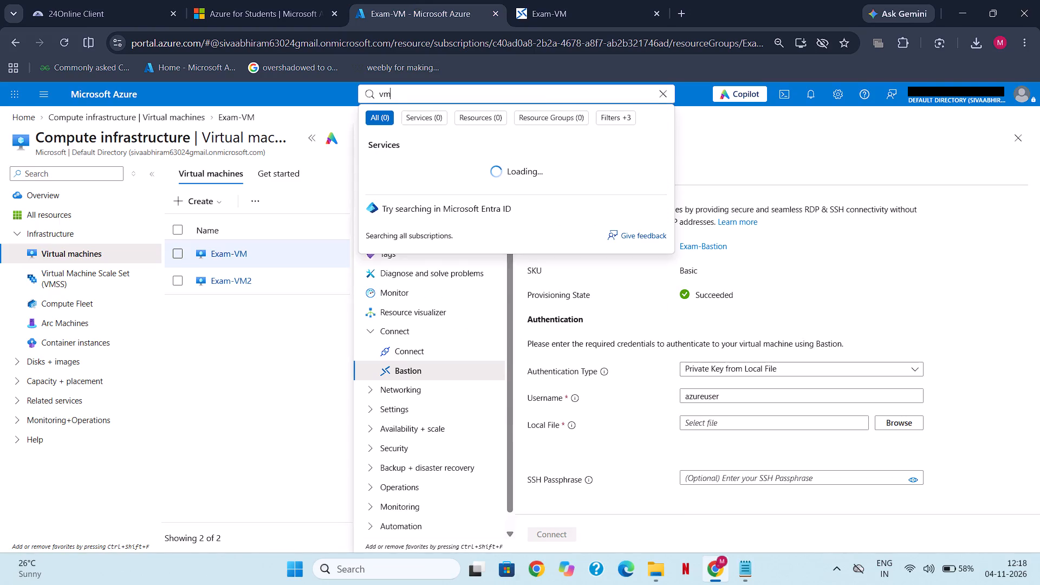
pyautogui.click(407, 161)
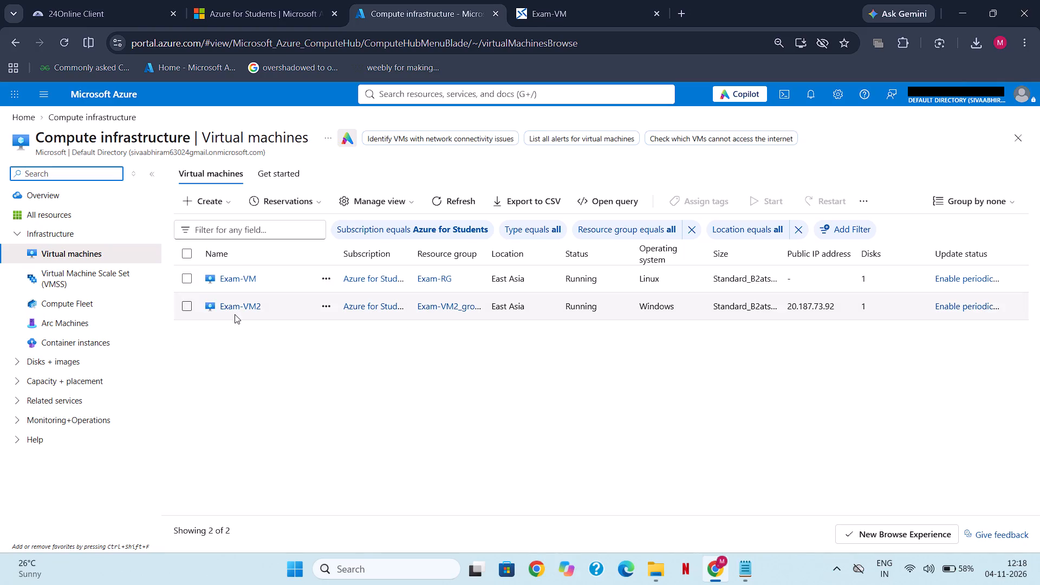
pyautogui.click(236, 303)
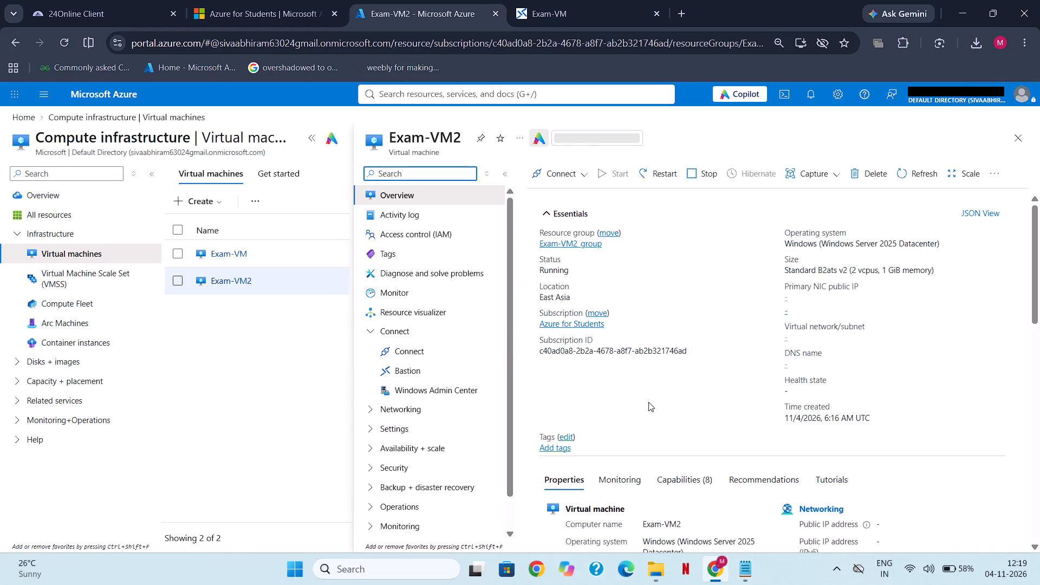
pyautogui.scroll(1, 578, 428)
pyautogui.press('Print')
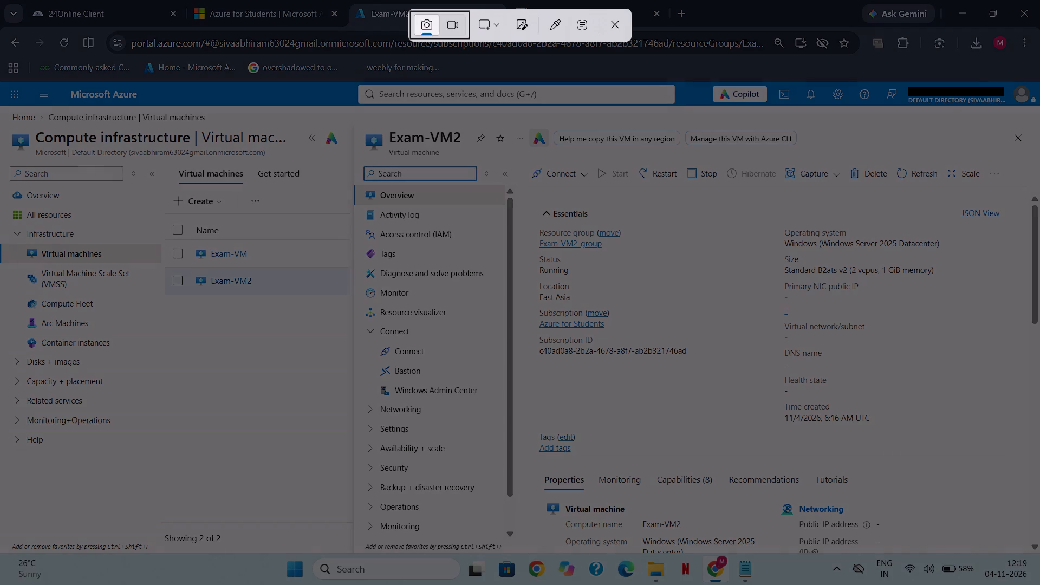
pyautogui.moveTo(2, 84); pyautogui.dragTo(1038, 579)
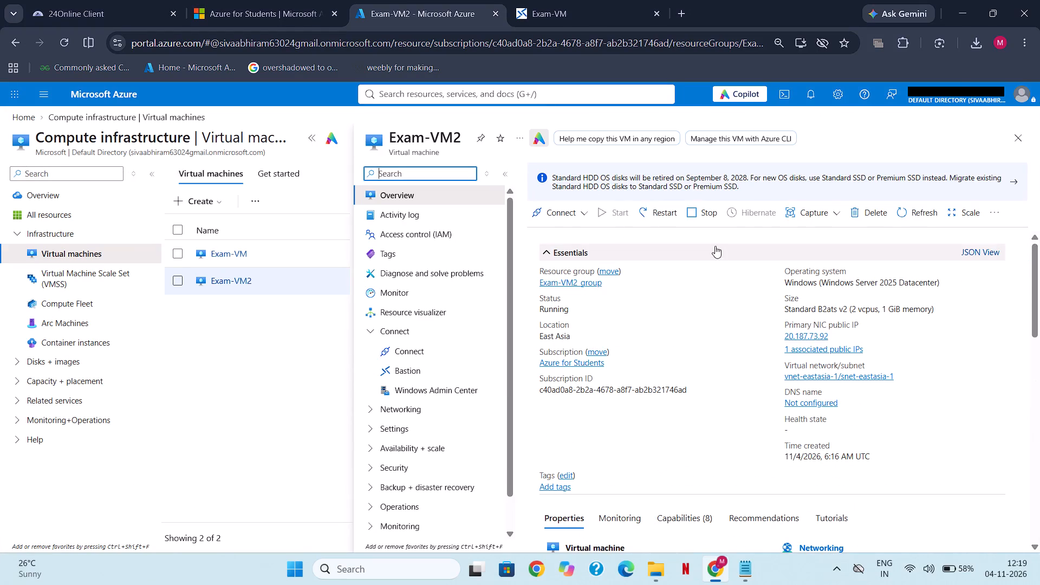
# Open the Azure Virtual Machine backup items of the Recovery Services vault ExamBackupVault and capture a screenshot of the list.
pyautogui.click(538, 92)
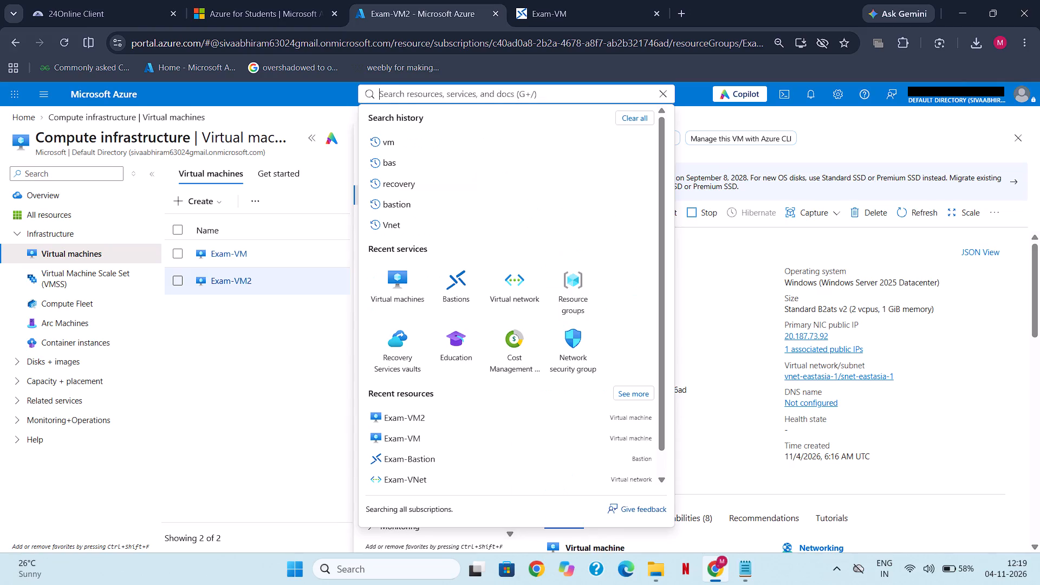
pyautogui.write('serv')
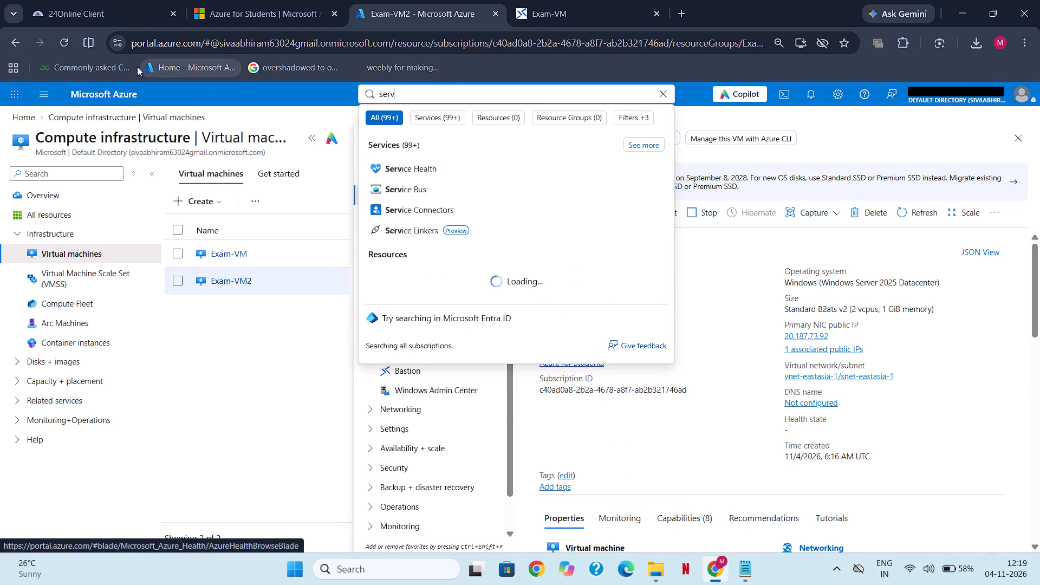
pyautogui.click(125, 93)
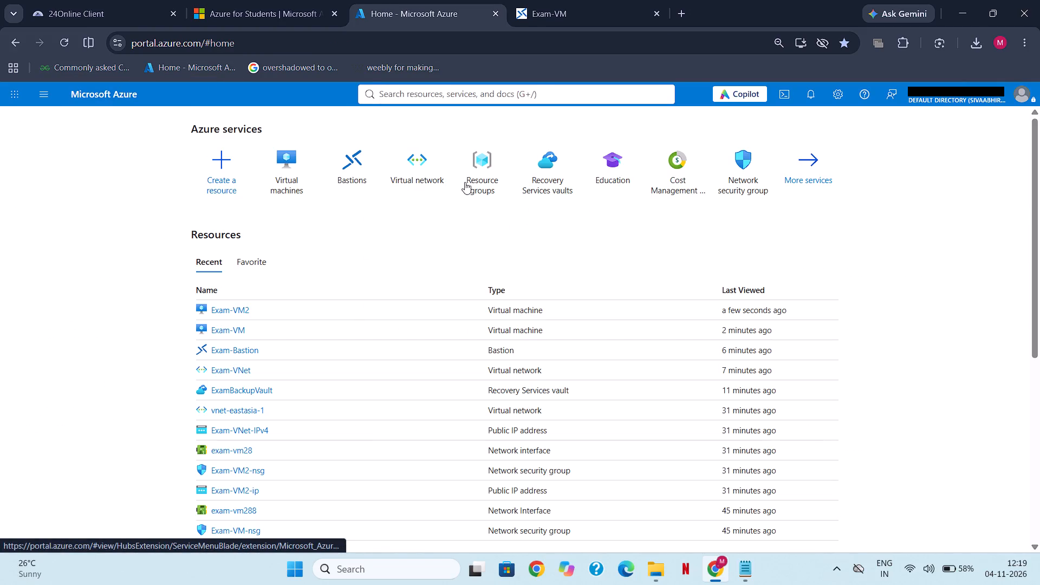
pyautogui.click(535, 178)
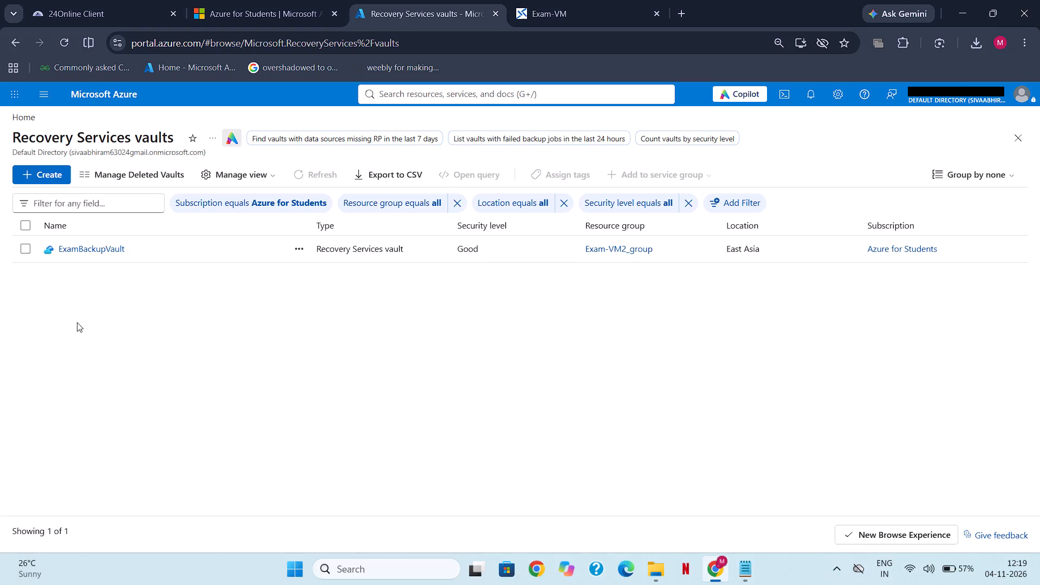
pyautogui.click(99, 249)
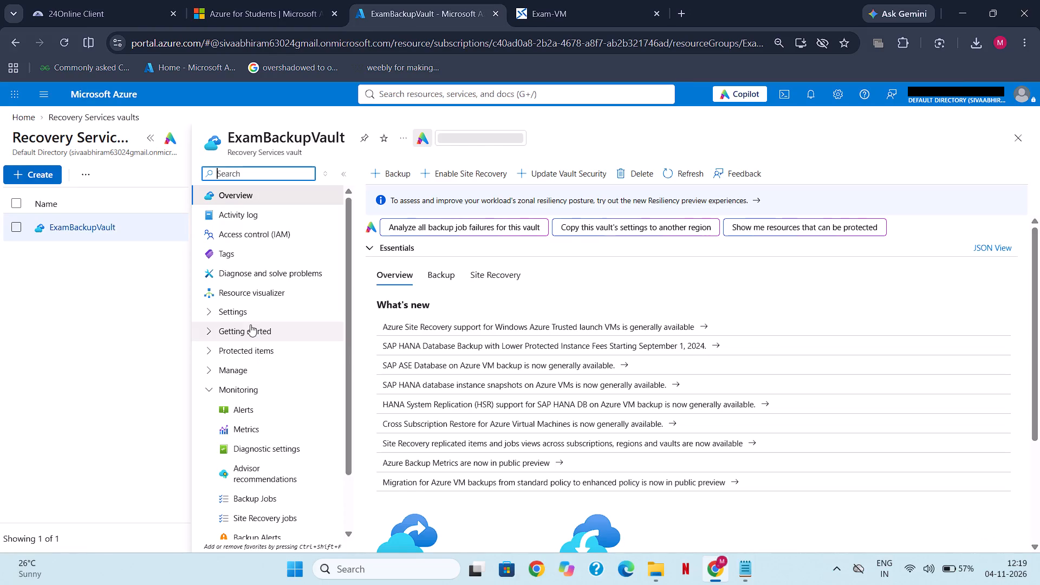
pyautogui.write('backup')
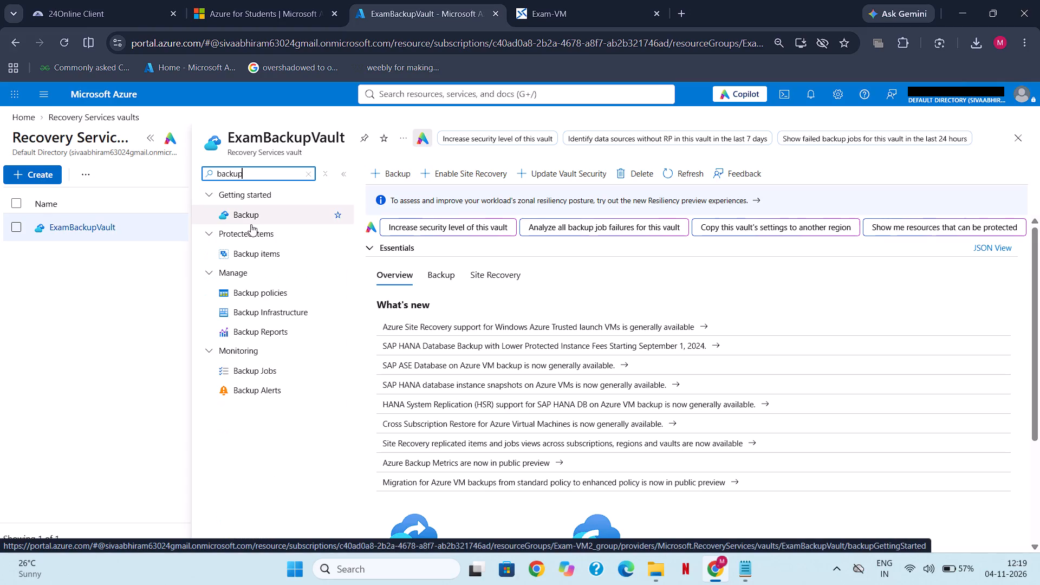
pyautogui.click(249, 216)
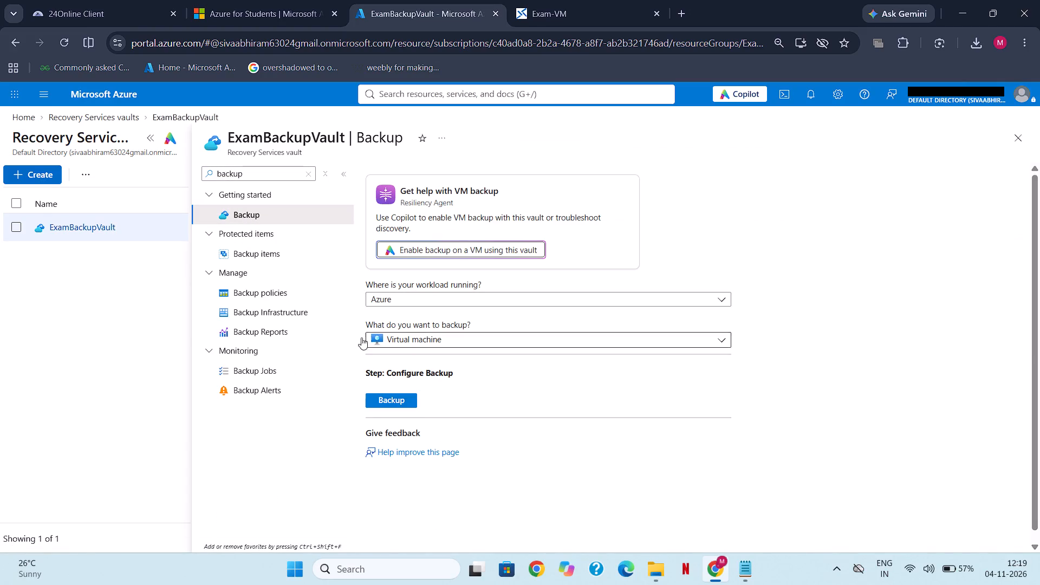
pyautogui.click(276, 255)
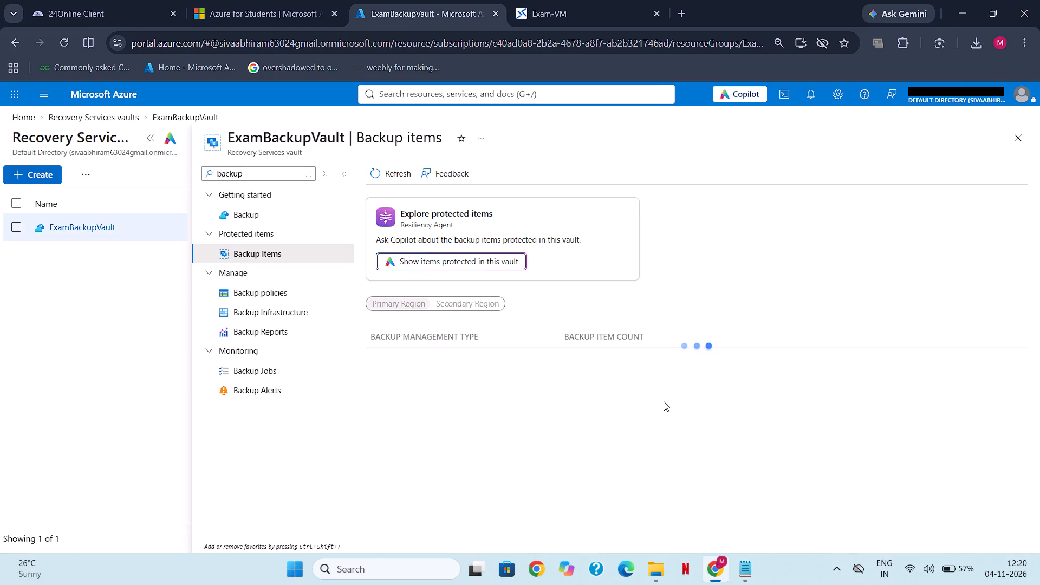
pyautogui.click(408, 355)
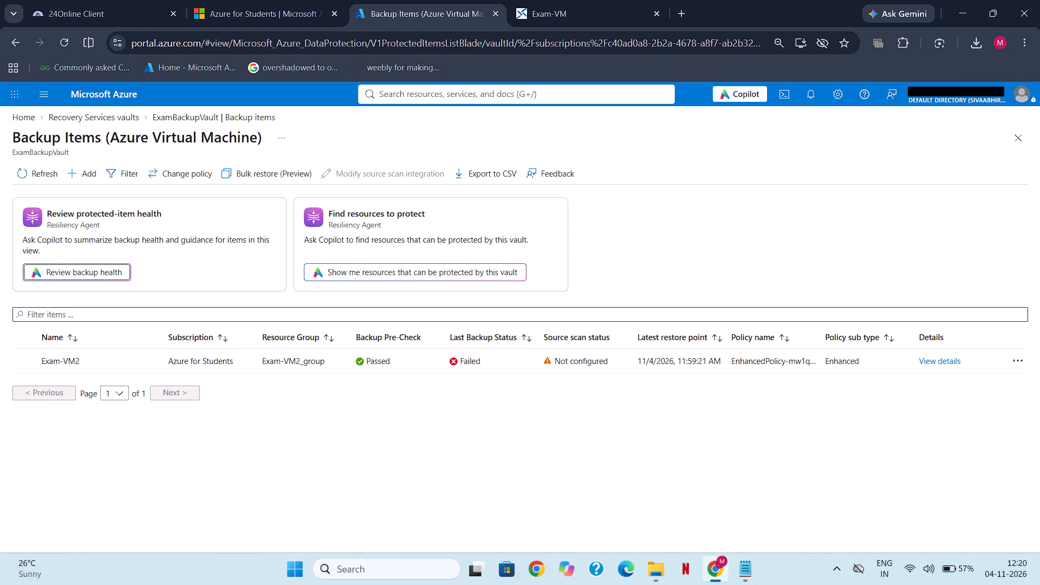
pyautogui.press('Print')
pyautogui.moveTo(1, 80); pyautogui.dragTo(1039, 583)
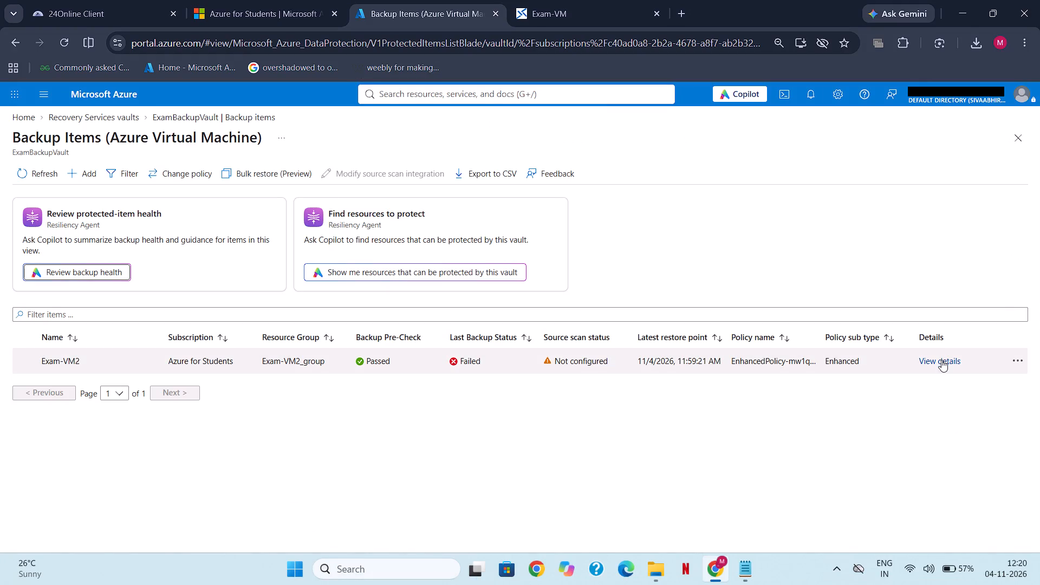
# Open the backup item details of Exam-VM2 and capture a screenshot of the page with its Essentials and recovery points.
pyautogui.click(941, 360)
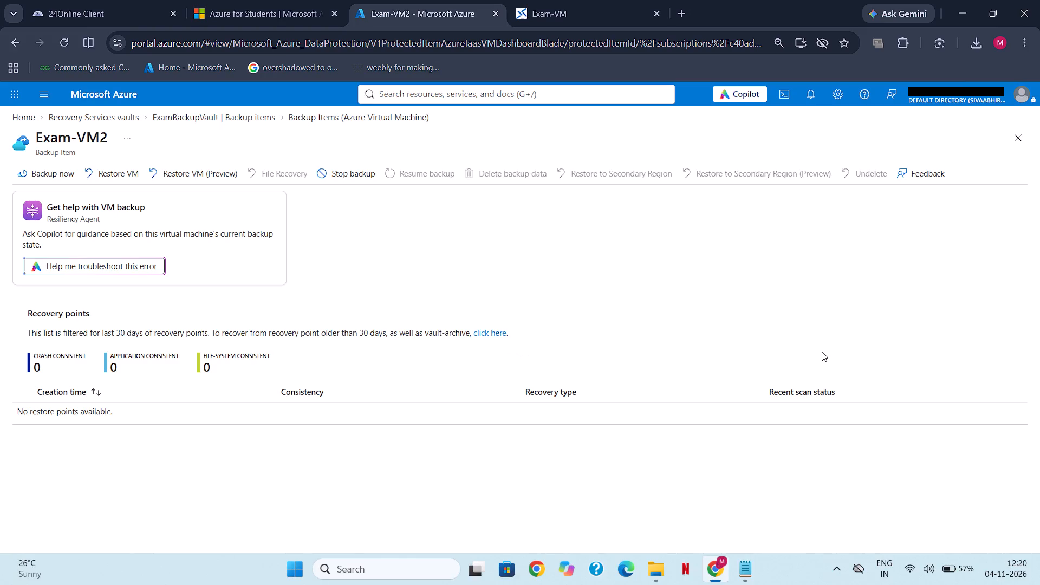
pyautogui.press('Print')
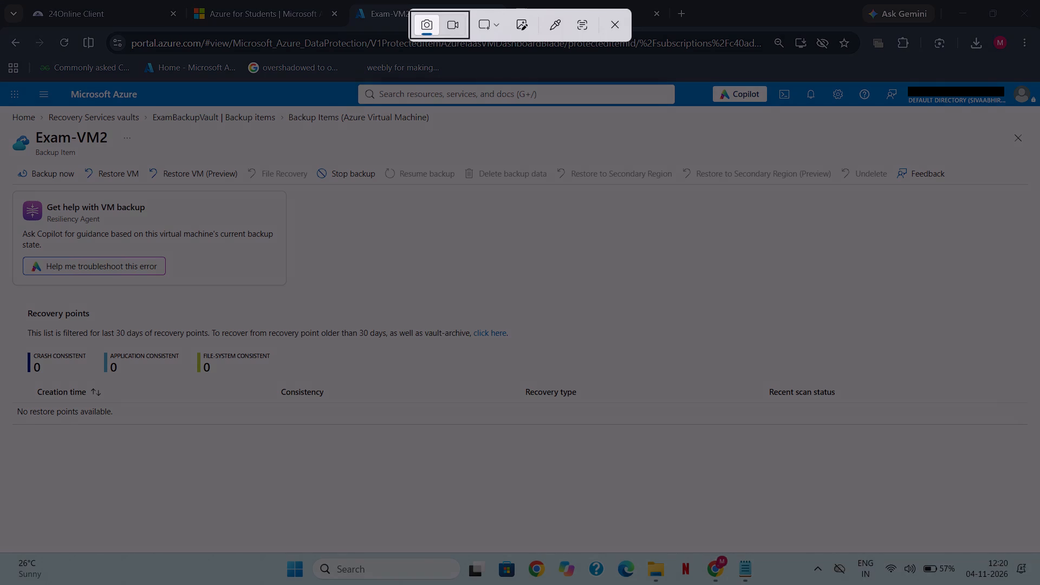
pyautogui.moveTo(1, 80); pyautogui.dragTo(1037, 584)
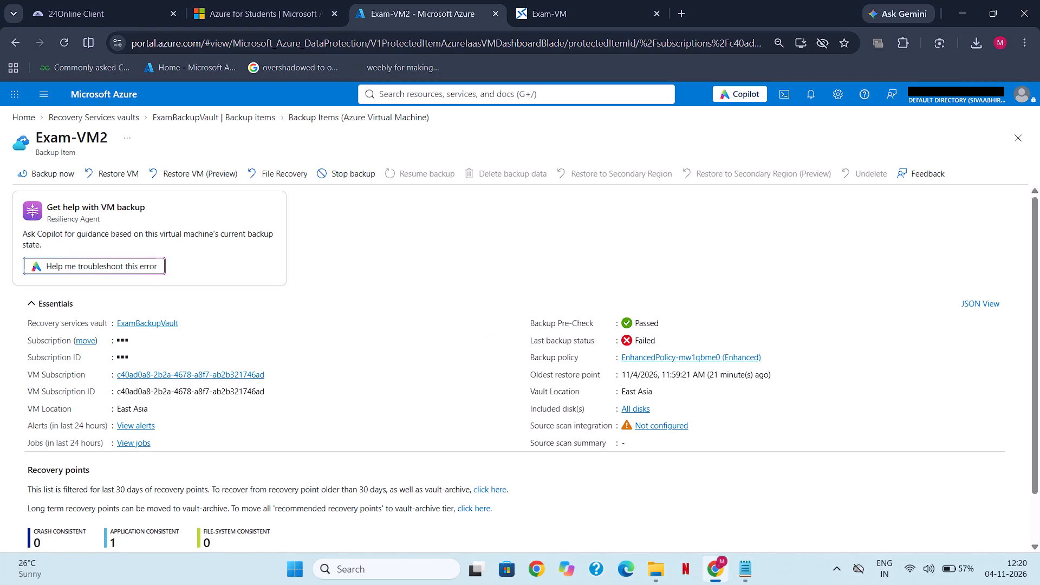
pyautogui.scroll(1, 367, 265)
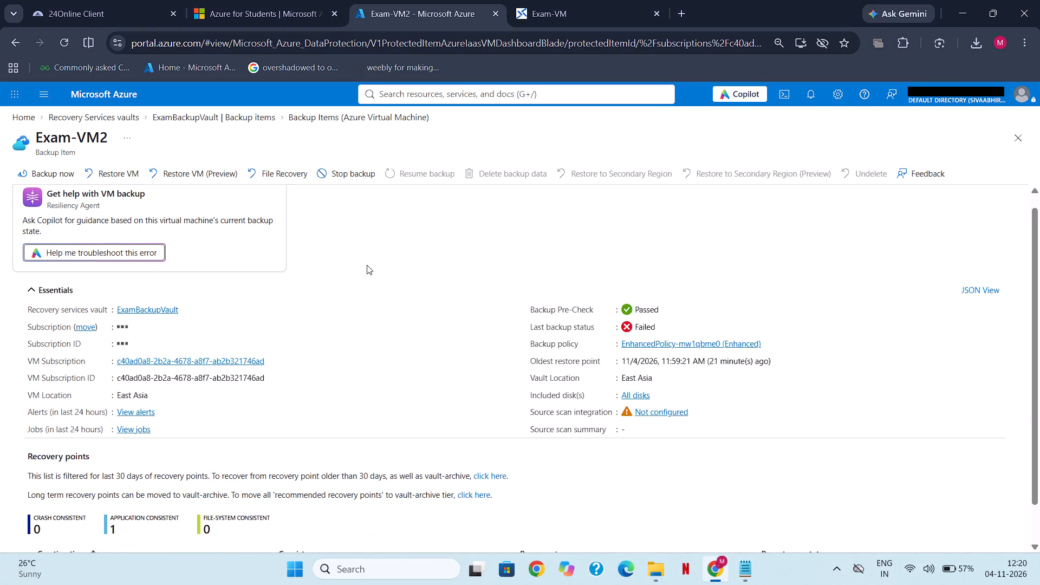
pyautogui.scroll(1, 367, 265)
pyautogui.press('Print')
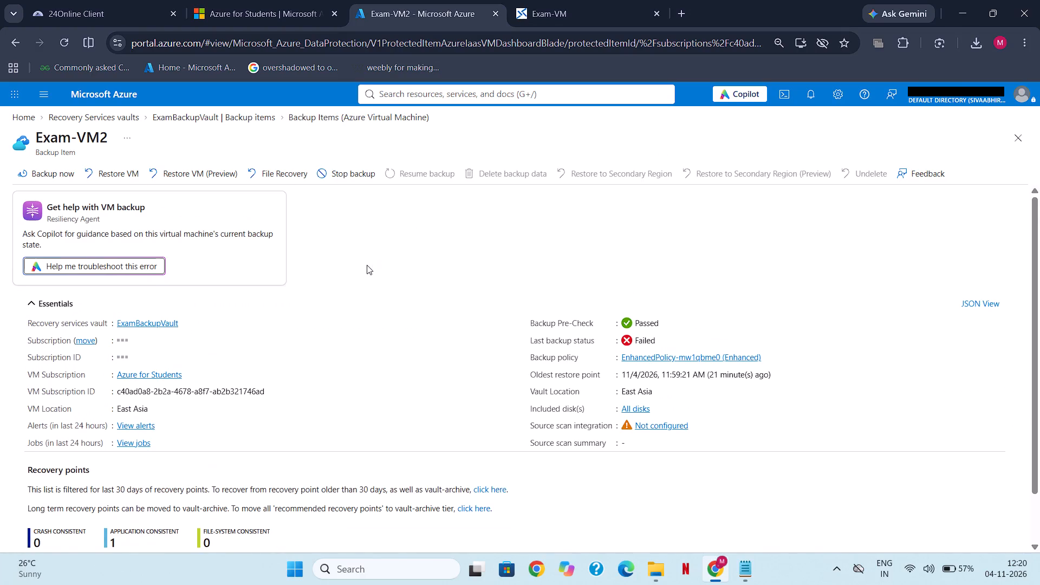
pyautogui.moveTo(0, 83); pyautogui.dragTo(928, 584)
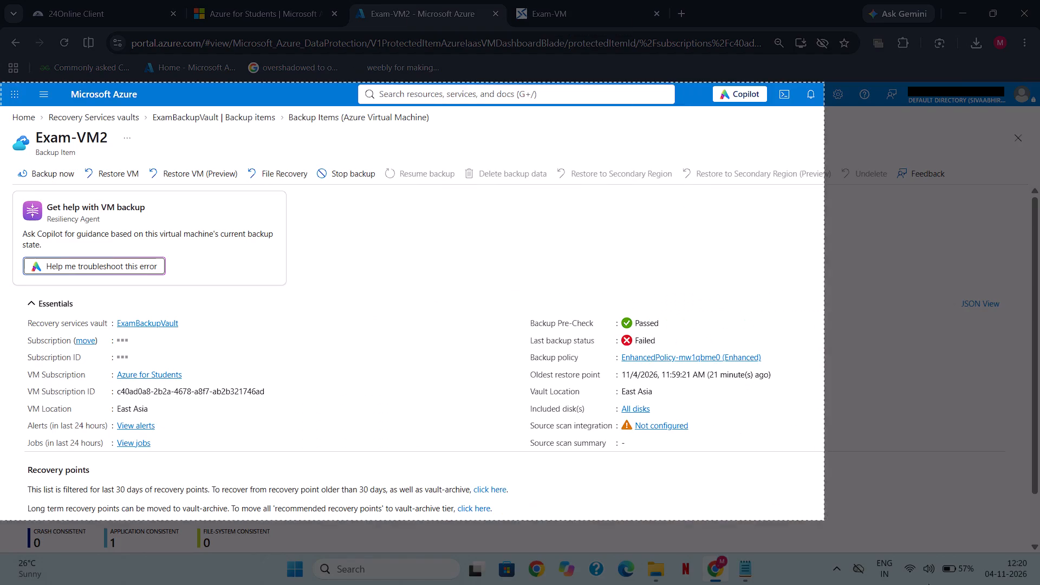
pyautogui.moveTo(928, 584); pyautogui.dragTo(1039, 582)
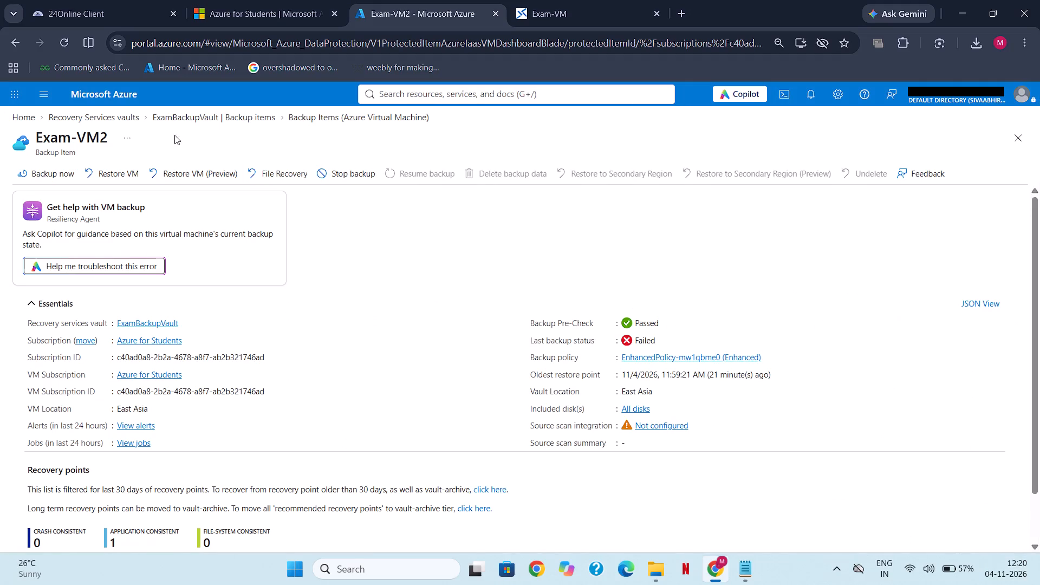
# From the virtual machines list, open the Backup page of Exam-VM2 and capture a screenshot of it.
pyautogui.click(132, 115)
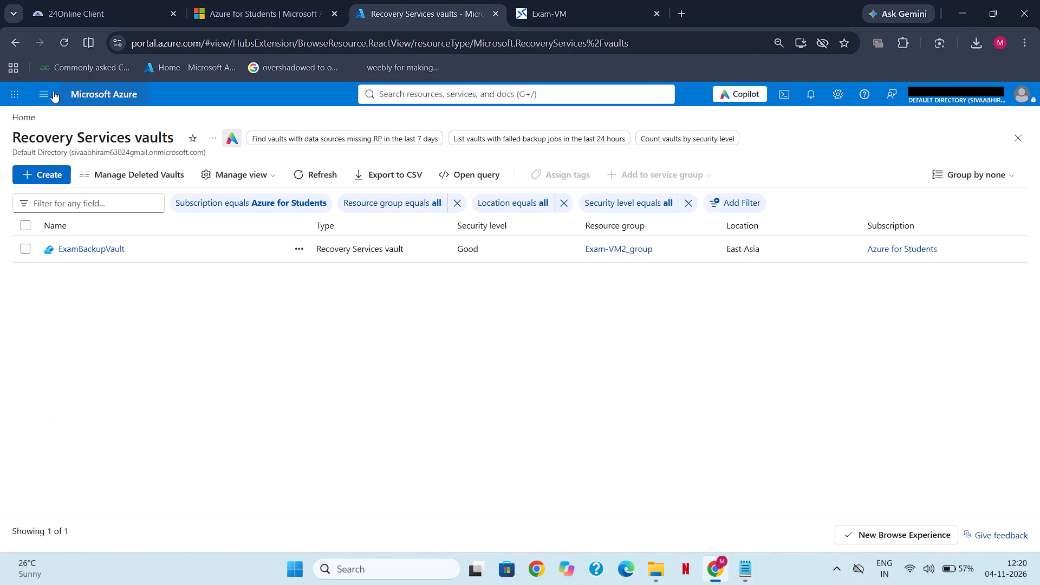
pyautogui.click(72, 97)
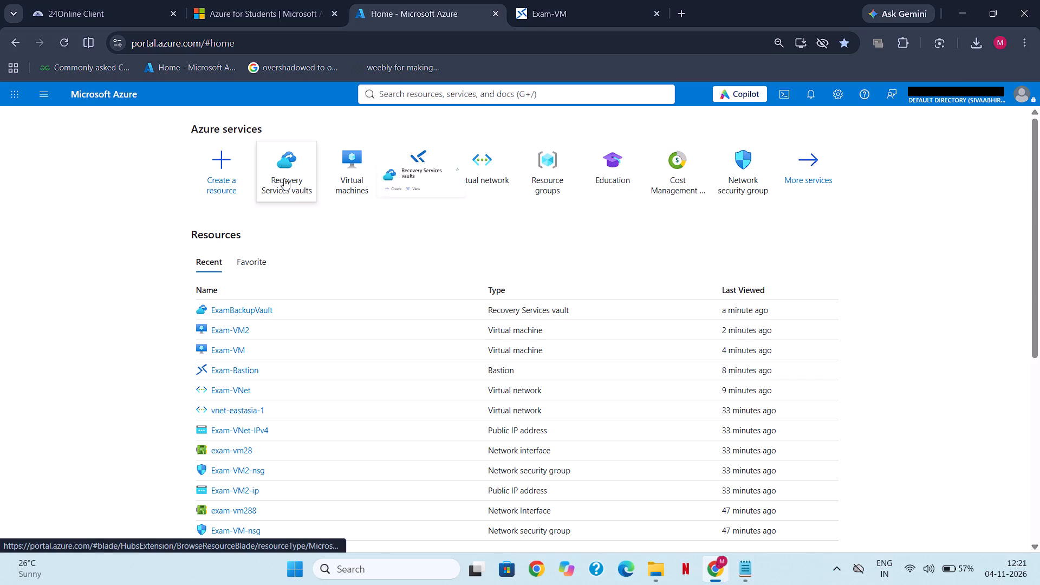
pyautogui.click(290, 243)
pyautogui.click(300, 225)
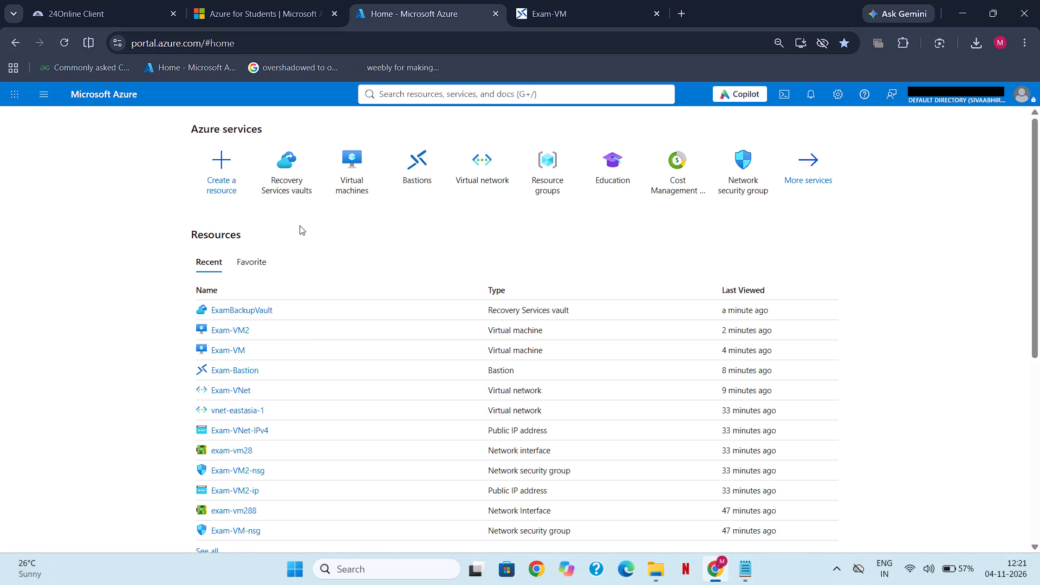
pyautogui.click(350, 171)
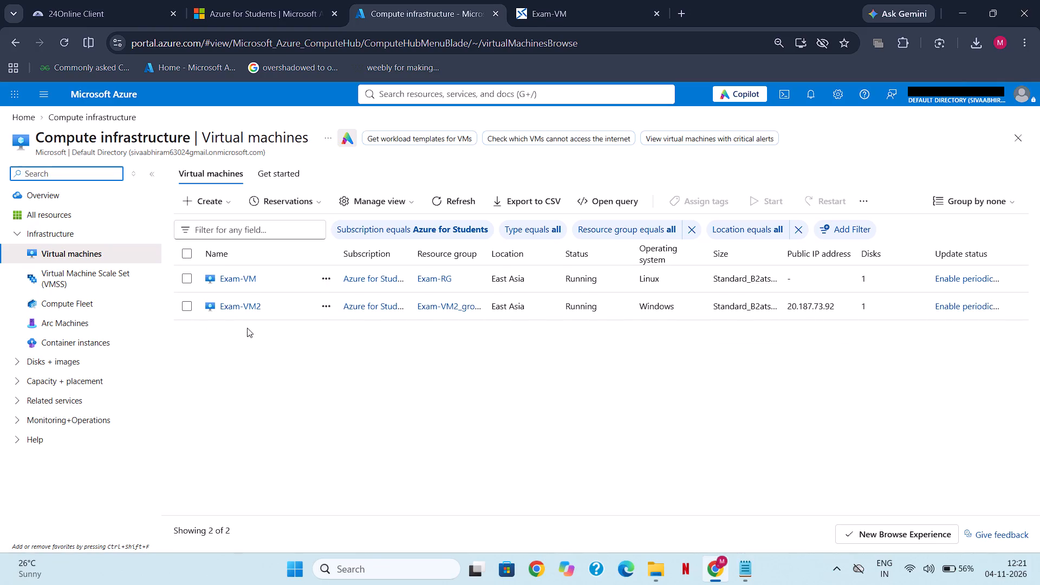
pyautogui.click(240, 304)
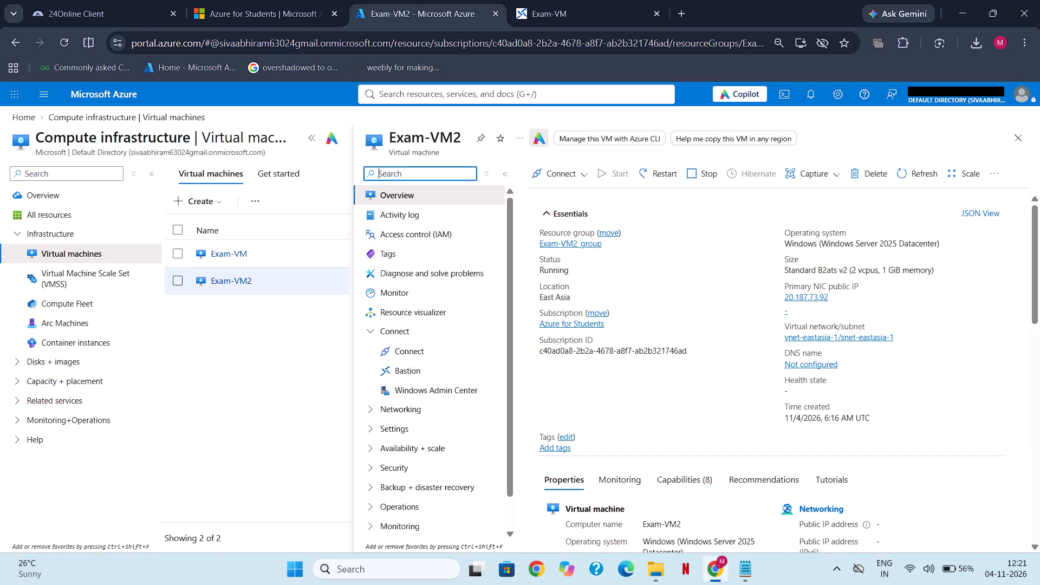
pyautogui.write('back')
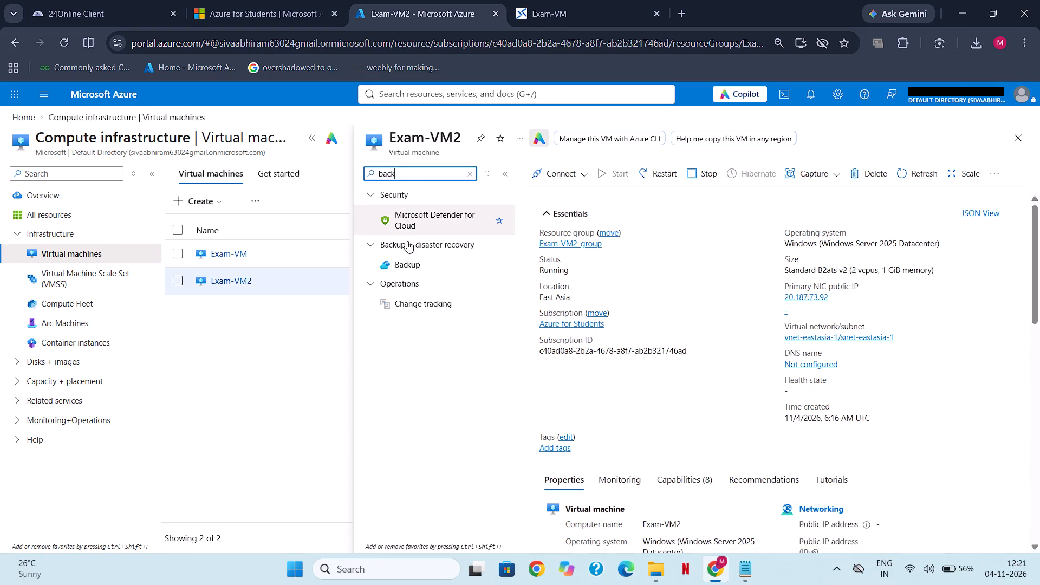
pyautogui.click(409, 263)
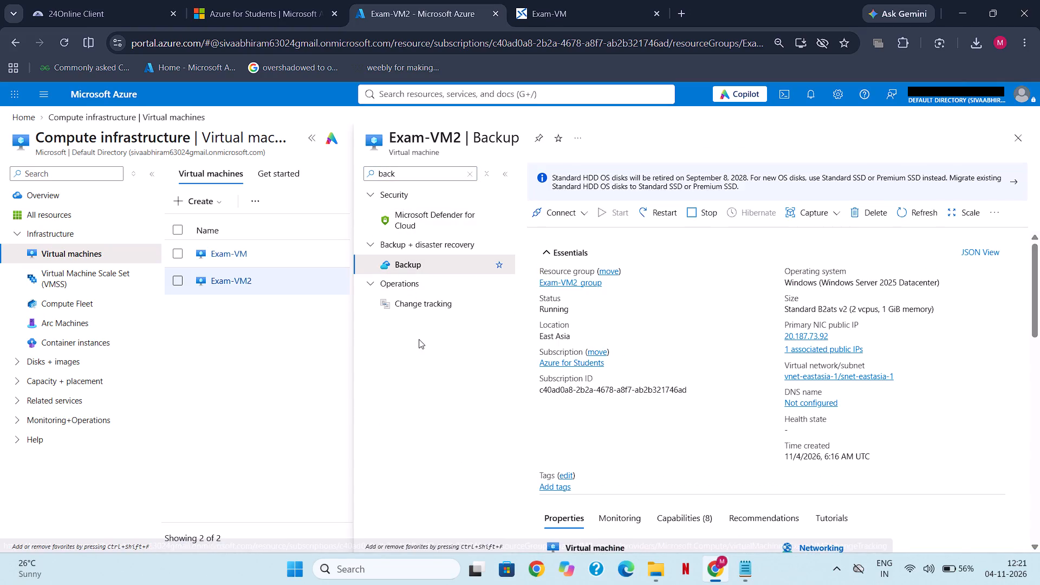
pyautogui.press('Print')
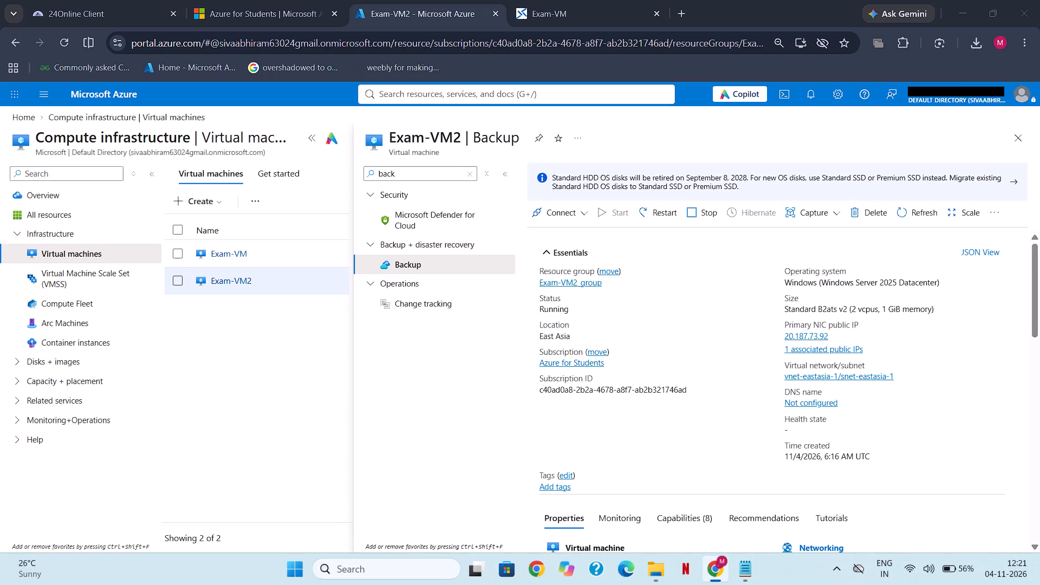
pyautogui.moveTo(0, 81); pyautogui.dragTo(1039, 583)
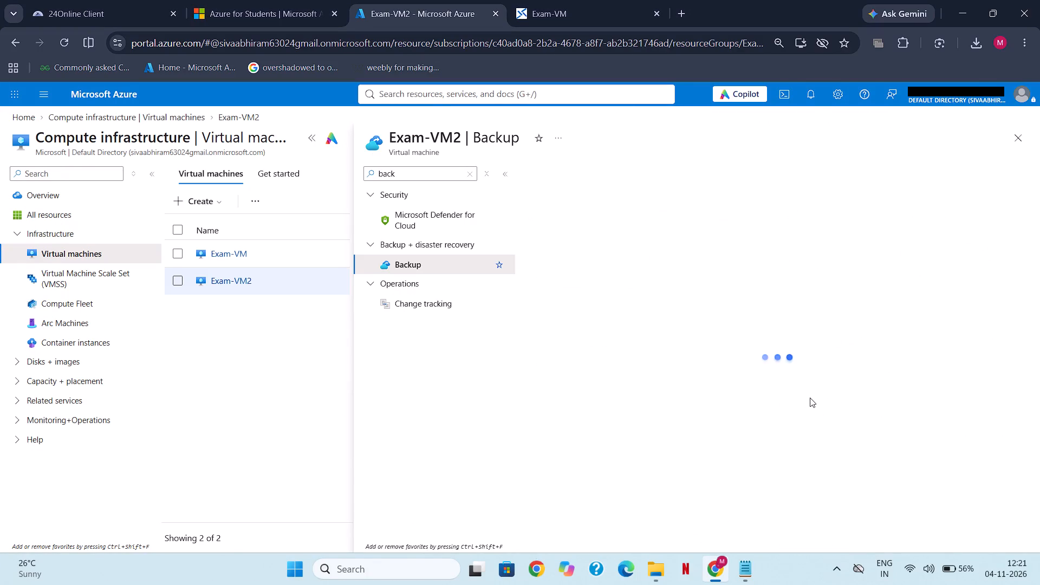
# Open the newest capture in the Screenshots folder in File Explorer to check it, and close it and the folder.
pyautogui.click(654, 576)
pyautogui.scroll(-5, 545, 407)
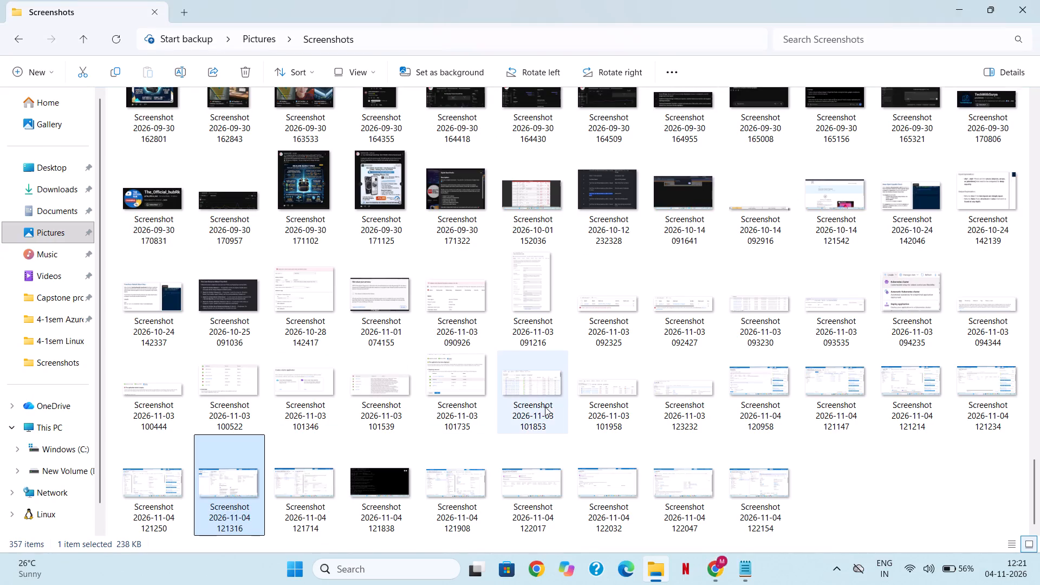
pyautogui.doubleClick(777, 483)
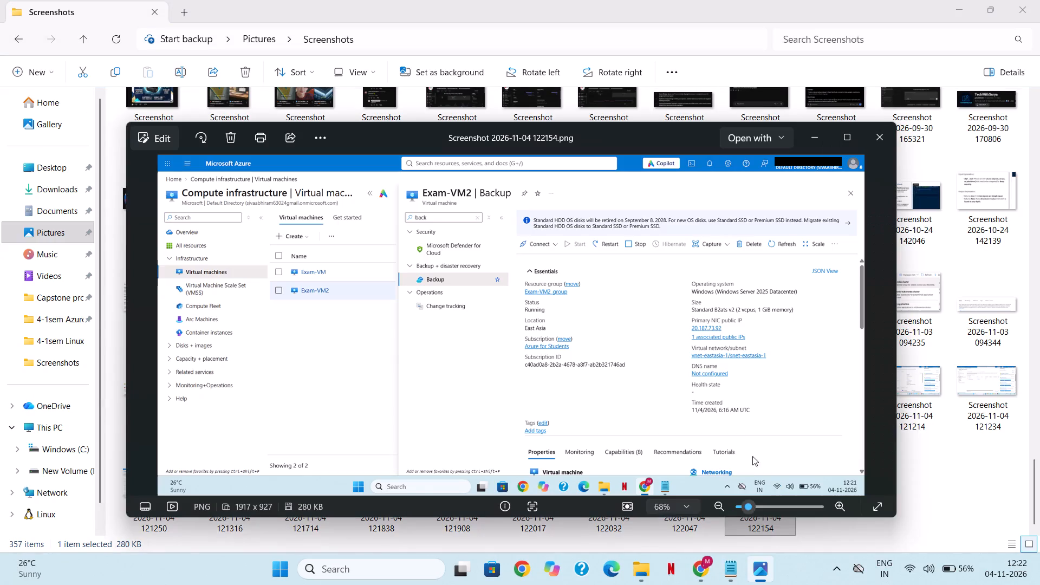
pyautogui.click(881, 141)
pyautogui.click(1012, 8)
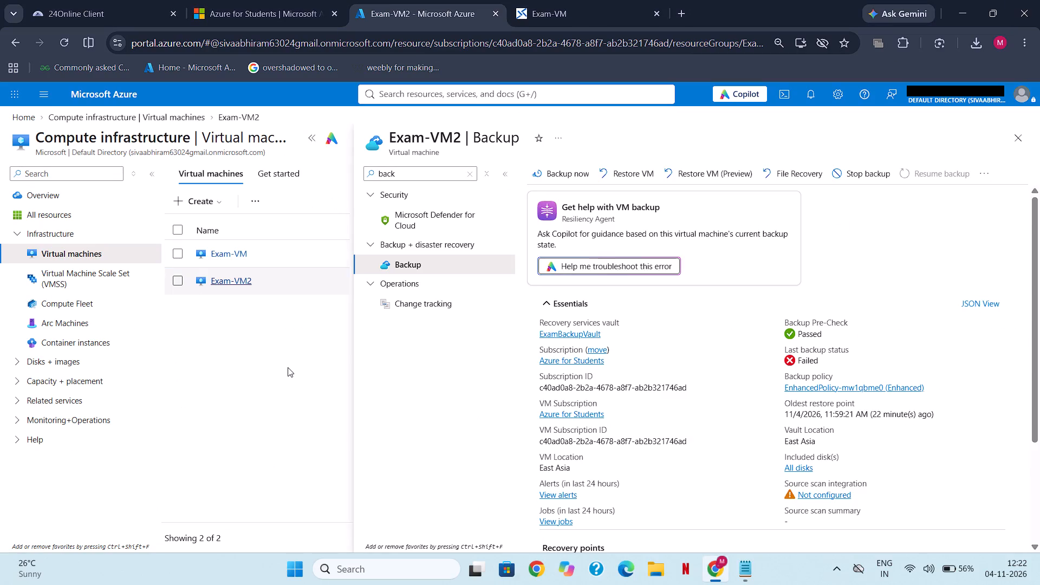
# Open the Backup Jobs page of the Recovery Services vault ExamBackupVault and capture a screenshot of the job list.
pyautogui.click(487, 95)
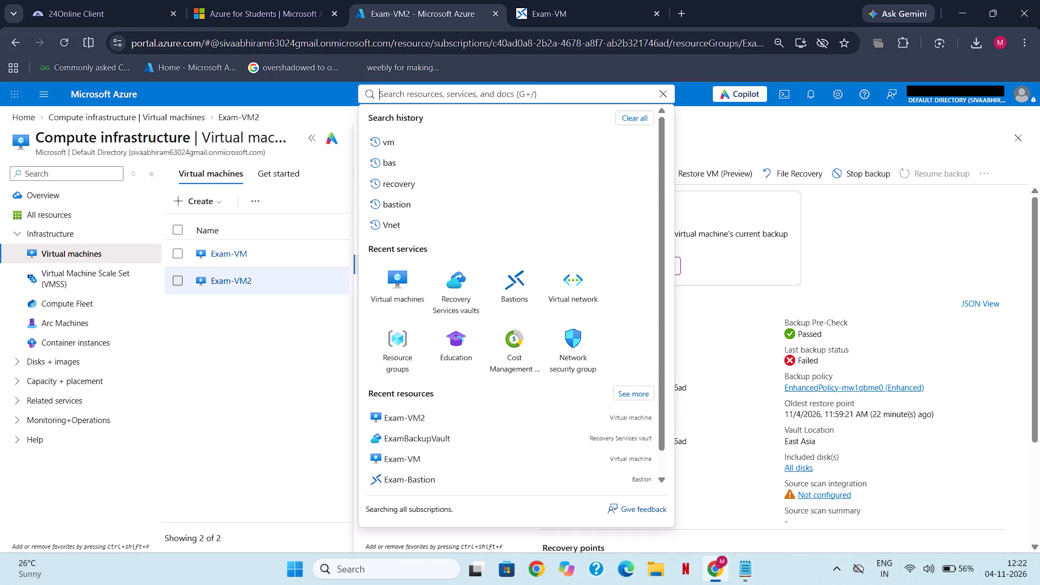
pyautogui.click(459, 304)
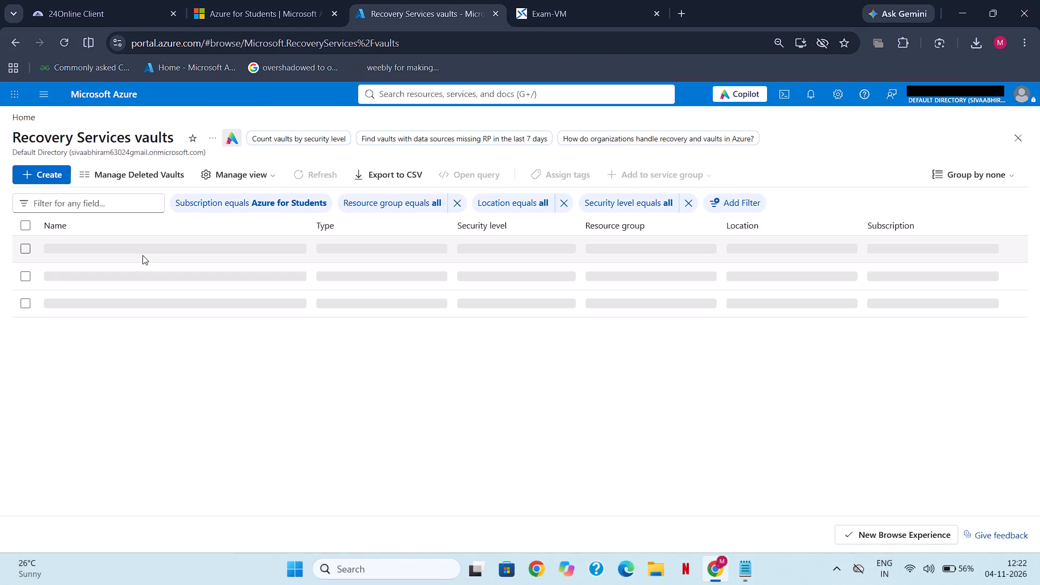
pyautogui.click(93, 206)
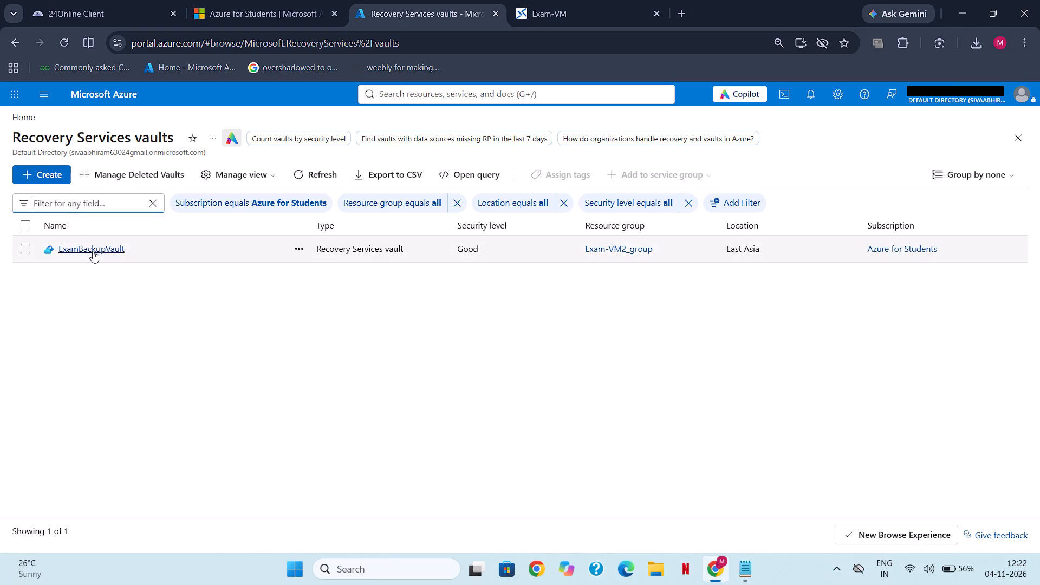
pyautogui.click(93, 251)
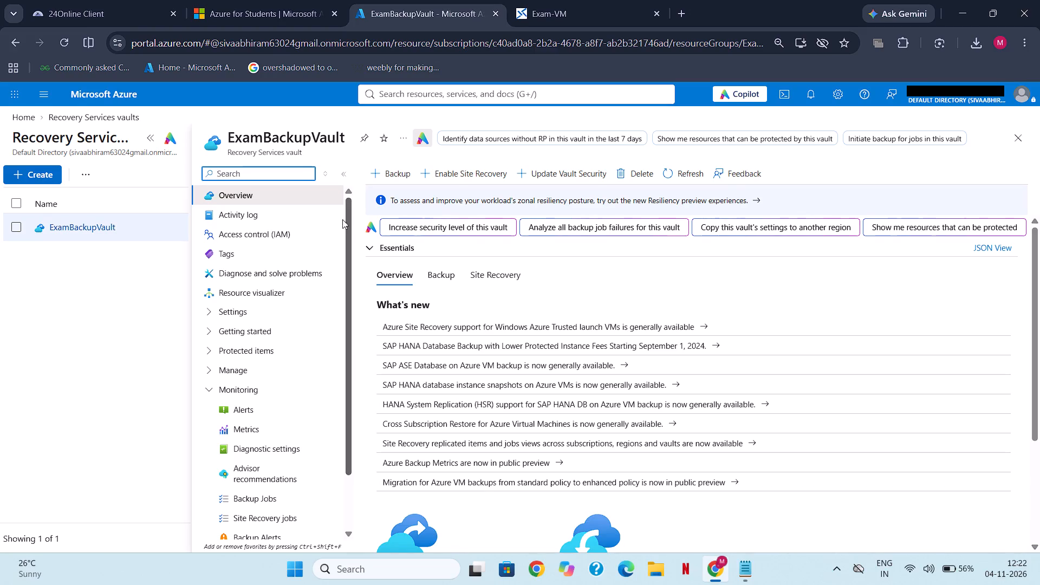
pyautogui.click(276, 172)
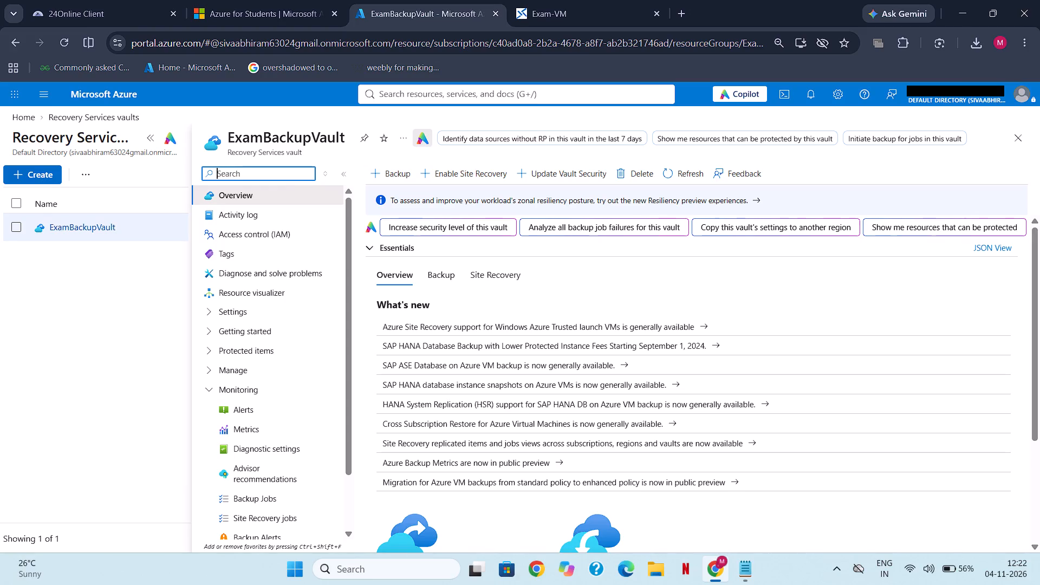
pyautogui.write('back')
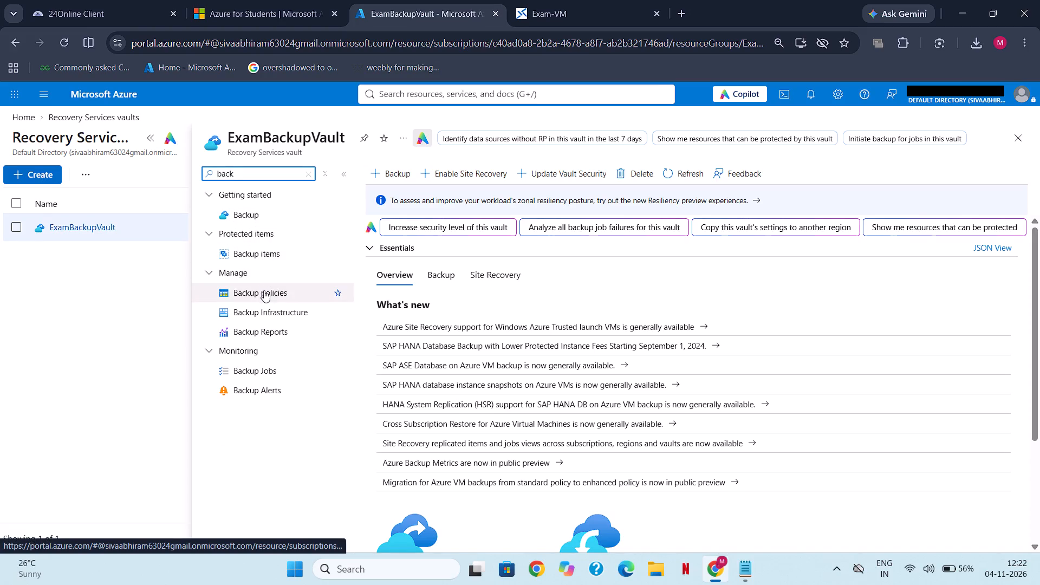
pyautogui.click(250, 371)
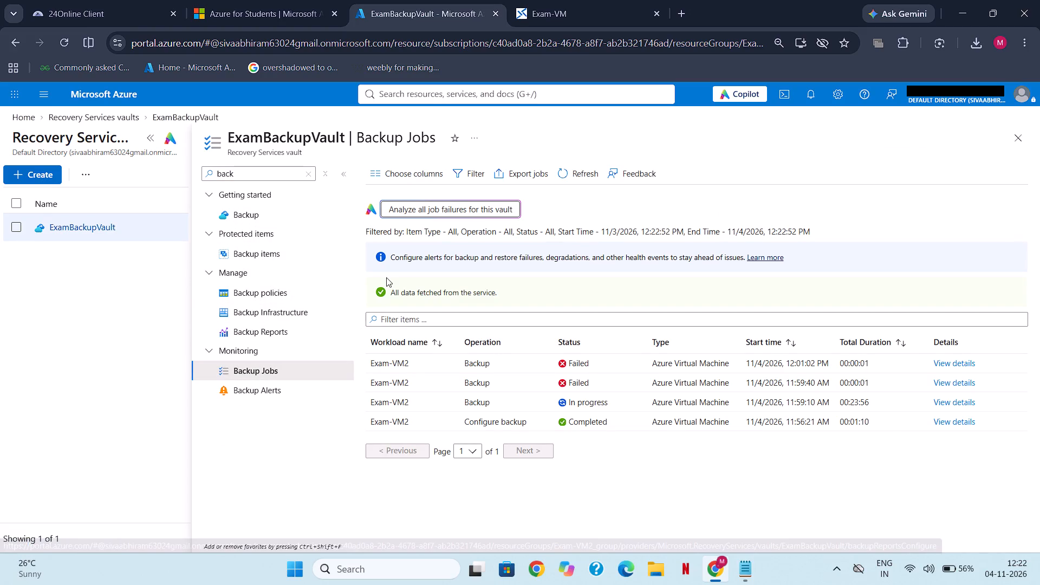
pyautogui.press('Print')
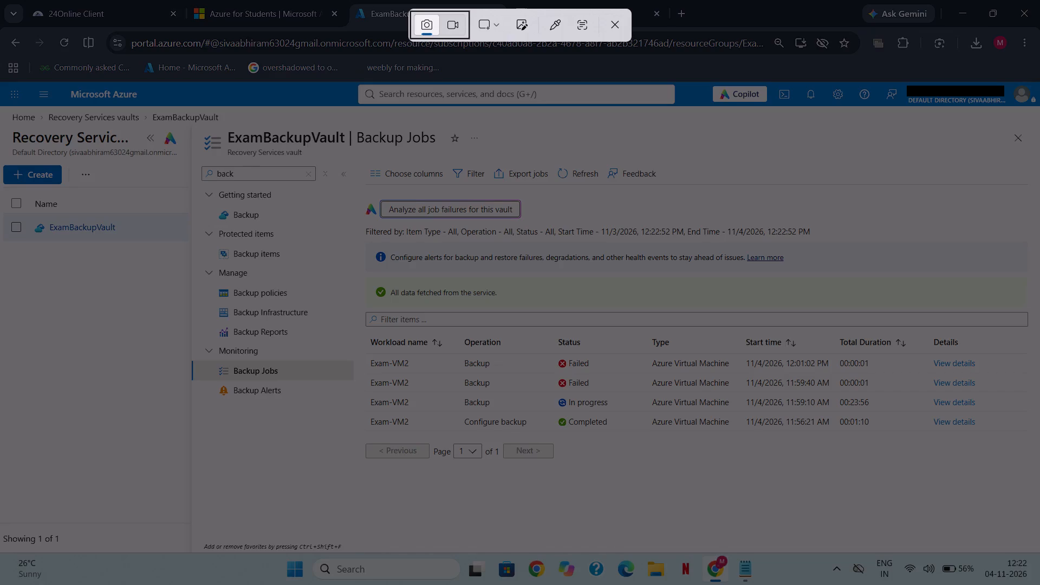
pyautogui.moveTo(1, 81); pyautogui.dragTo(1039, 584)
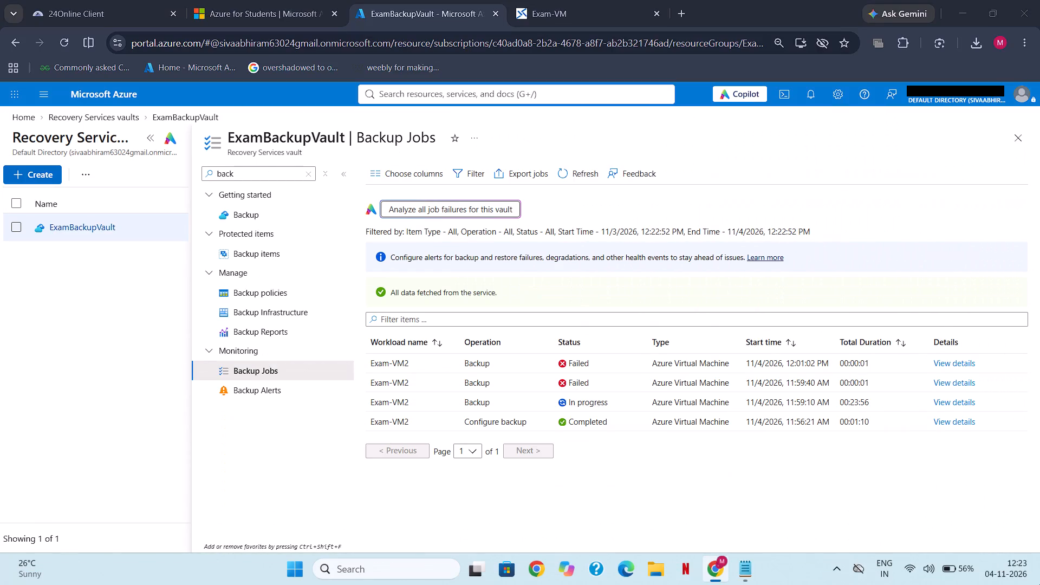
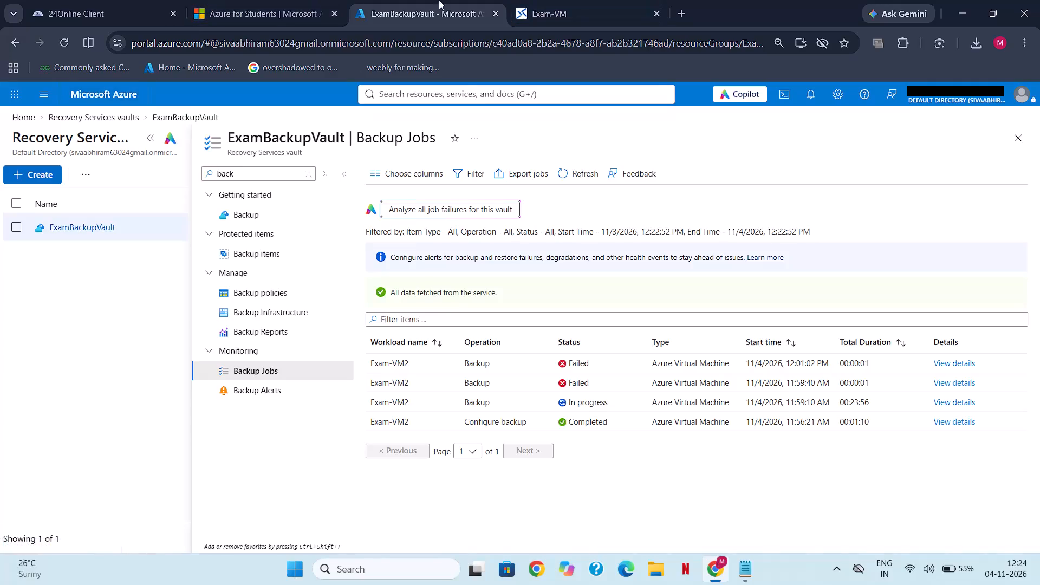
# Switch to the already open Azure for Students page.
pyautogui.click(311, 0)
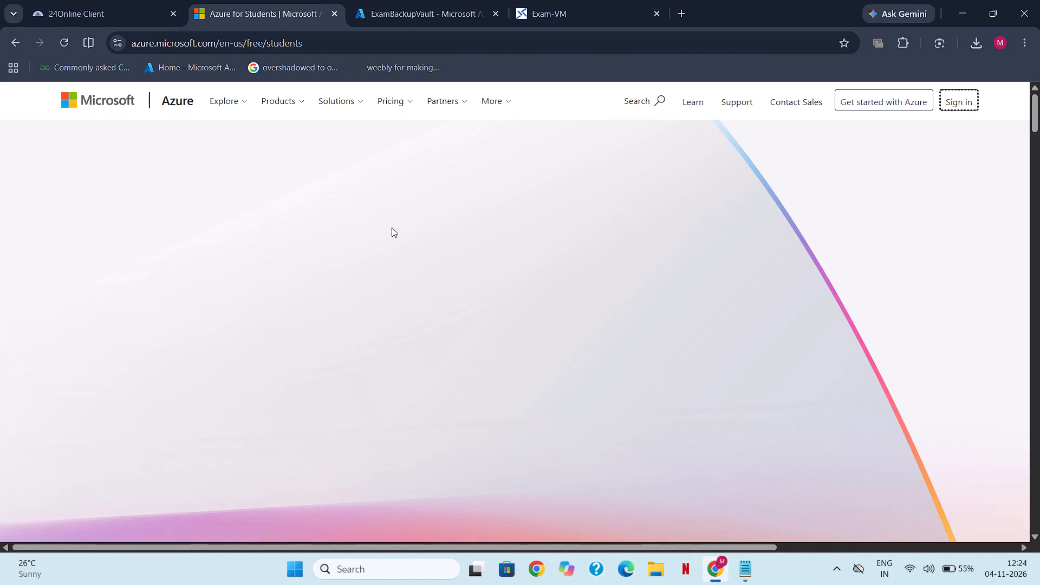